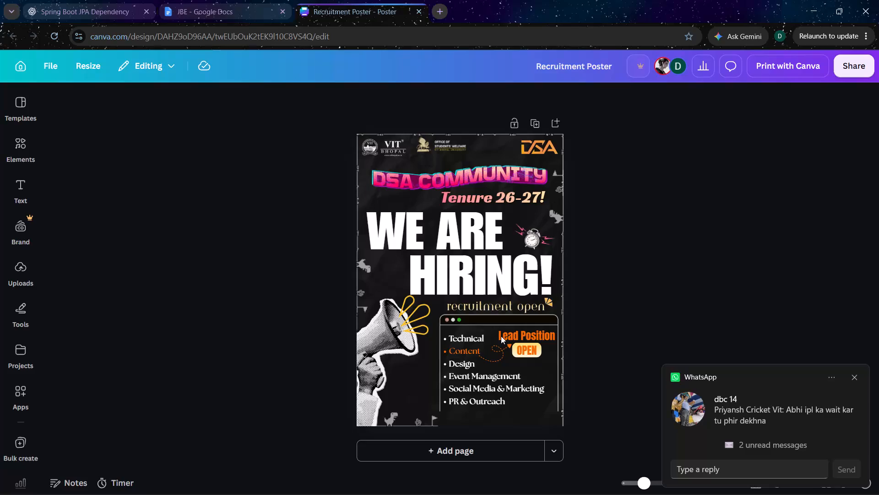
# Duplicate the recruitment poster page.
pyautogui.scroll(-2, 501, 336)
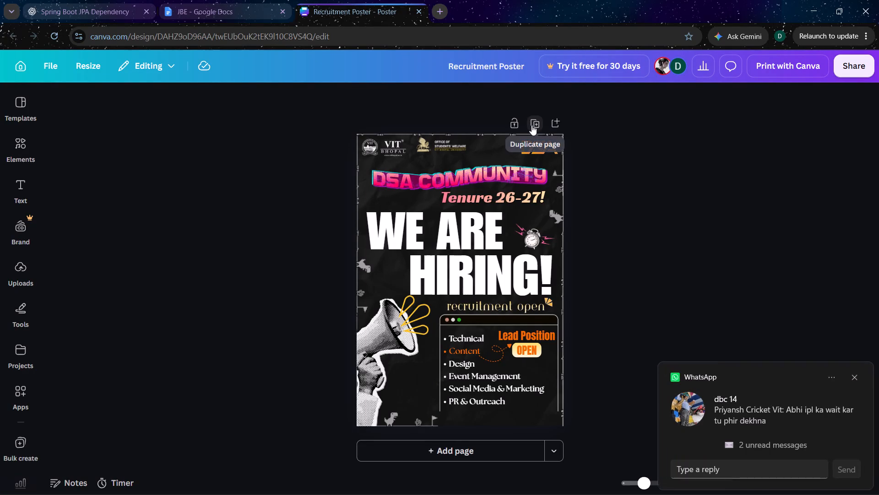
pyautogui.click(532, 125)
# On page 2, change the magenta effect colour of the "DSA COMMUNITY" title to orange #f56901.
pyautogui.scroll(-1, 651, 223)
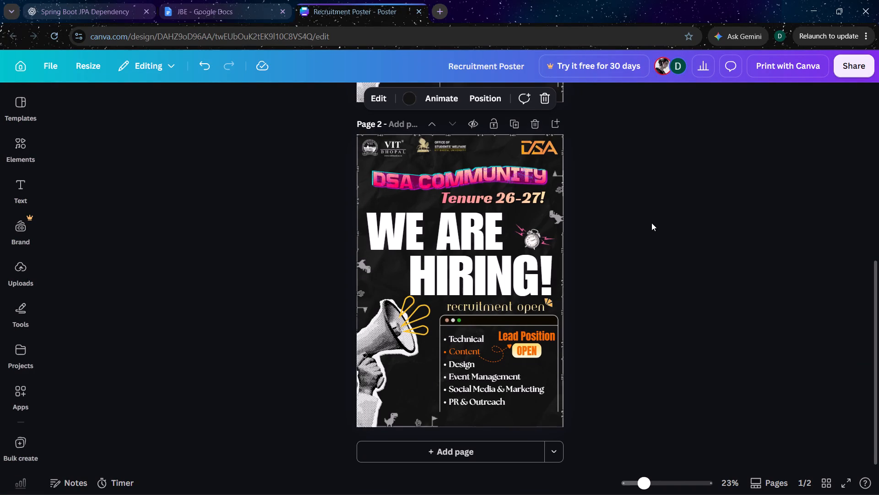
pyautogui.scroll(1, 651, 223)
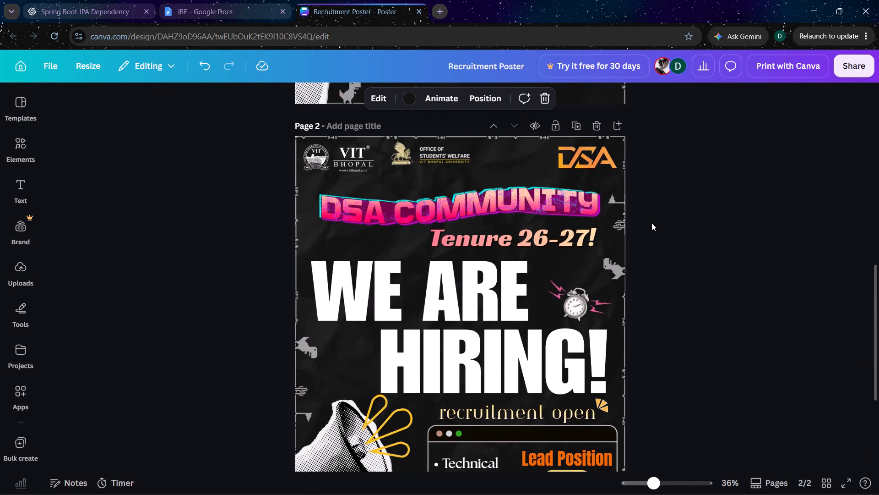
pyautogui.click(461, 203)
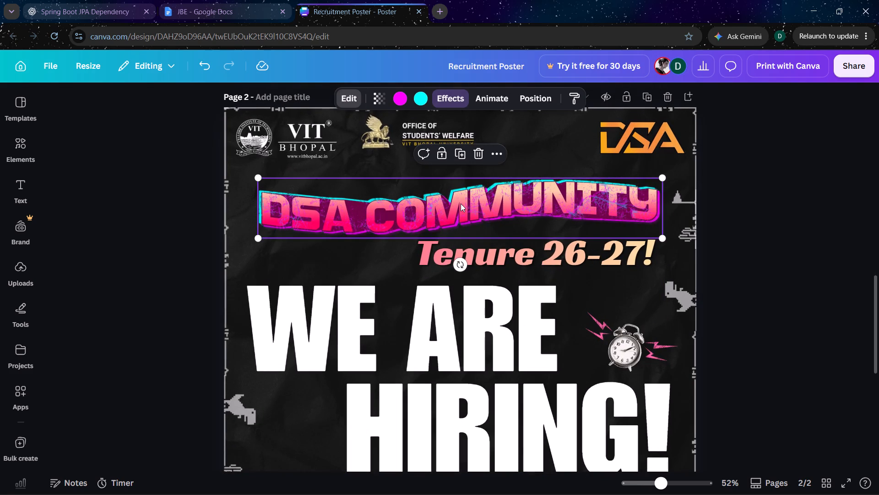
pyautogui.click(395, 97)
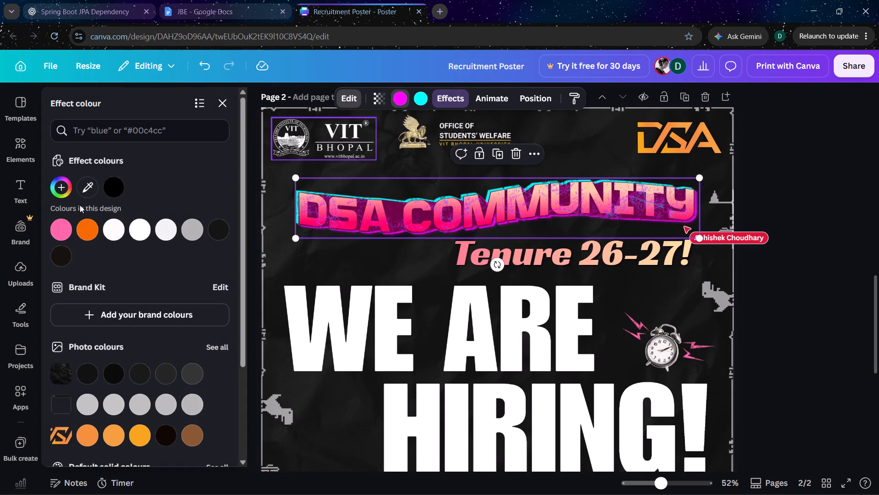
pyautogui.click(82, 228)
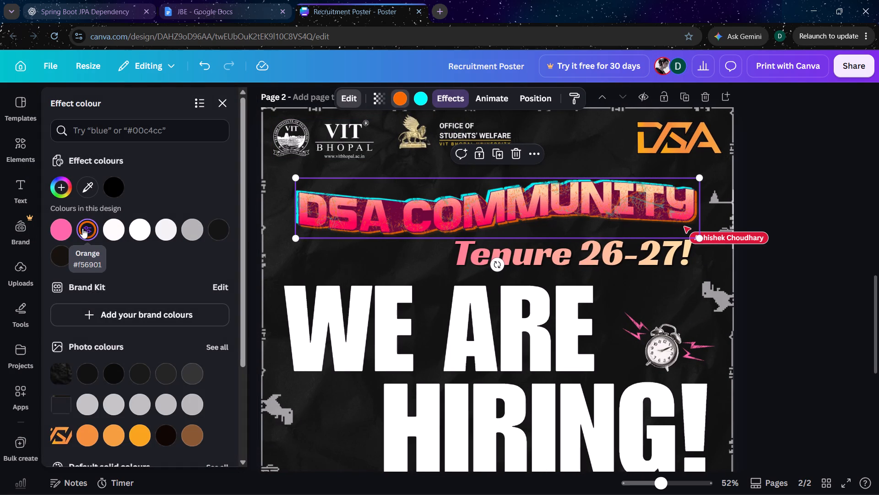
# Change the title's cyan effect colour to a custom light amber, #E7BA73.
pyautogui.click(417, 104)
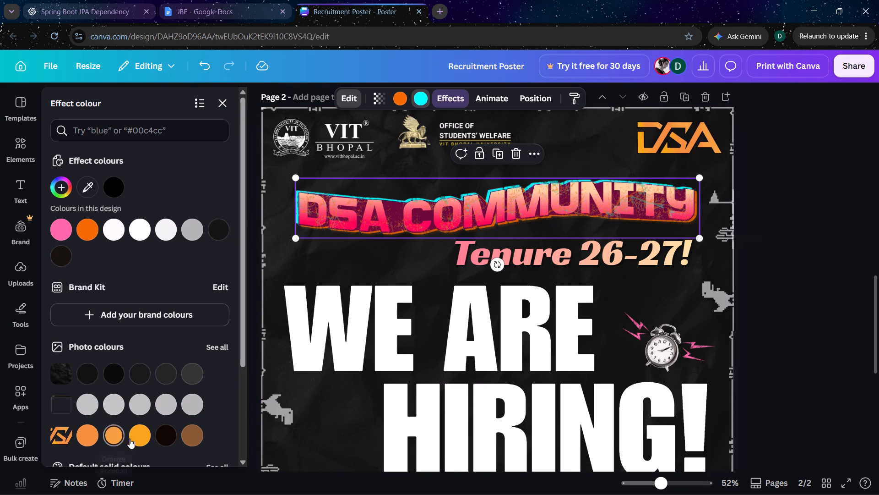
pyautogui.click(141, 433)
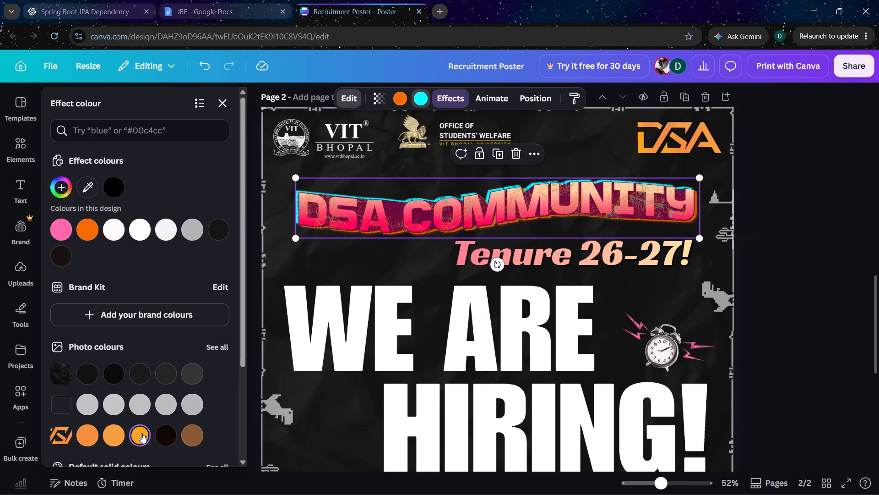
pyautogui.click(392, 206)
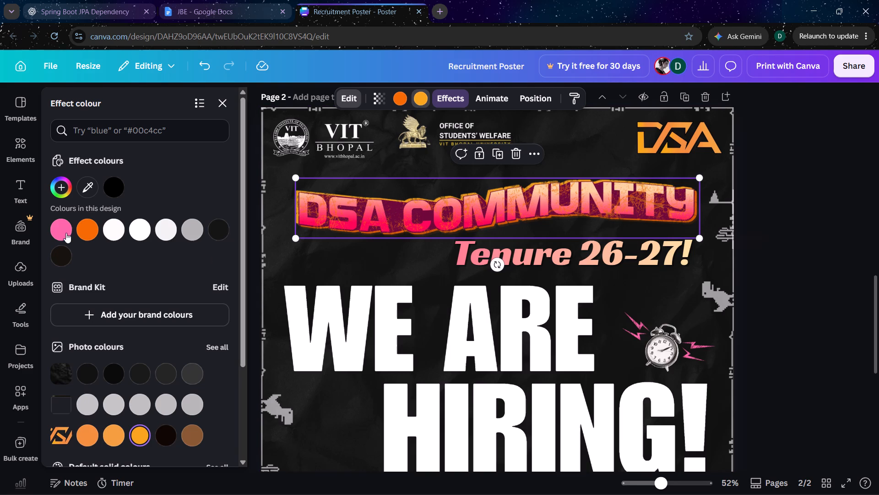
pyautogui.click(60, 192)
pyautogui.moveTo(203, 218); pyautogui.dragTo(215, 221)
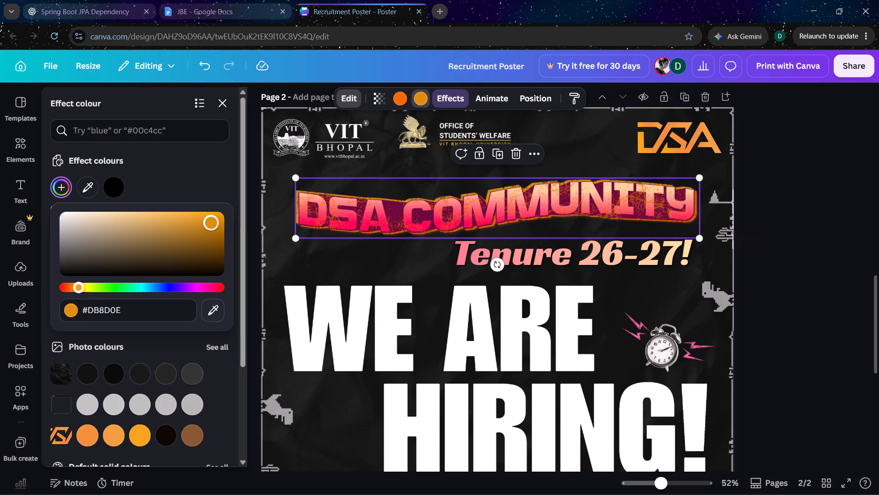
pyautogui.moveTo(215, 221); pyautogui.dragTo(149, 220)
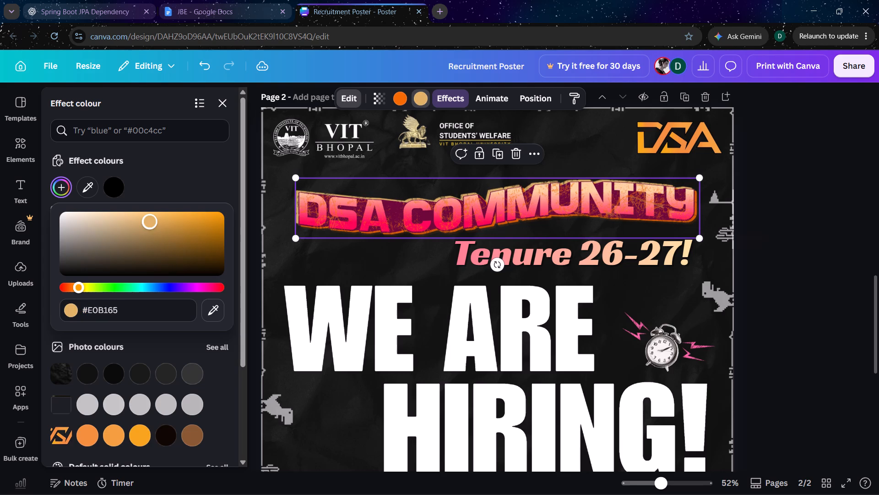
pyautogui.moveTo(149, 220); pyautogui.dragTo(143, 218)
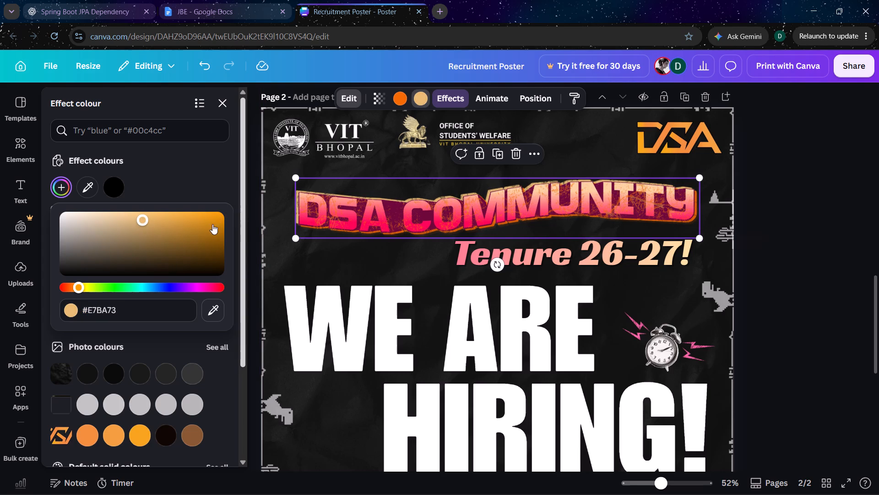
pyautogui.click(200, 178)
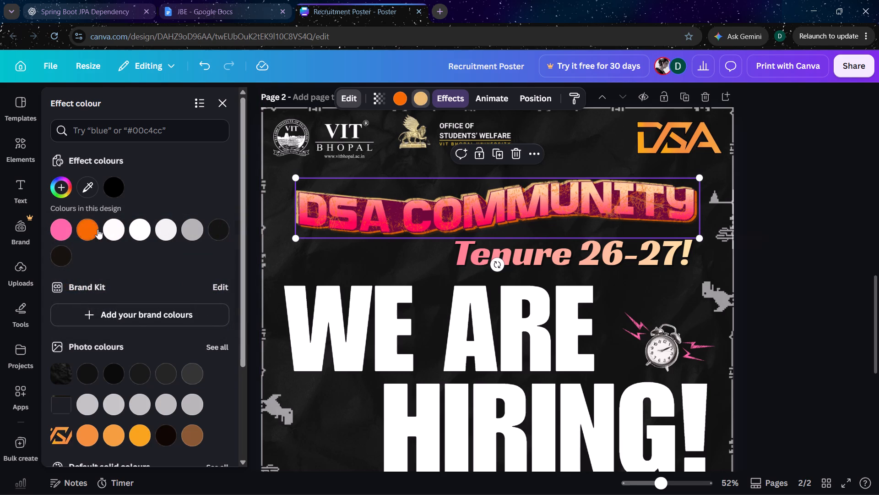
# Adjust the title's orange effect colour to a slightly darker custom orange.
pyautogui.click(393, 97)
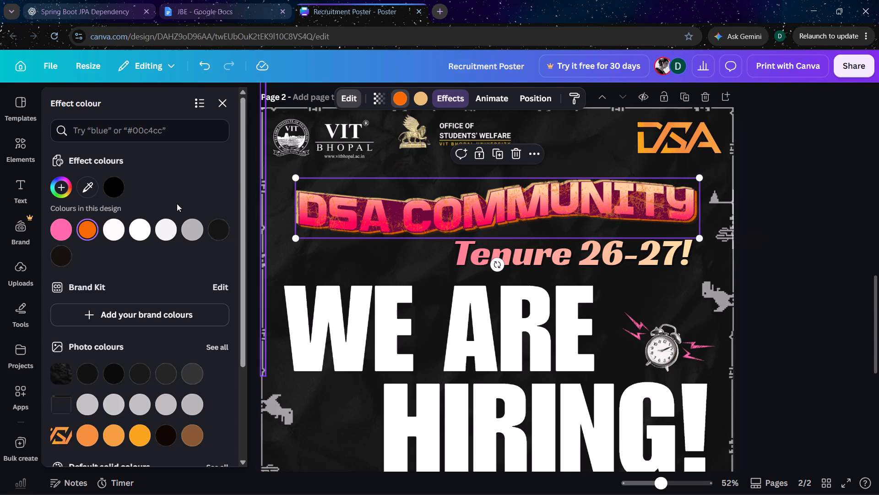
pyautogui.click(62, 190)
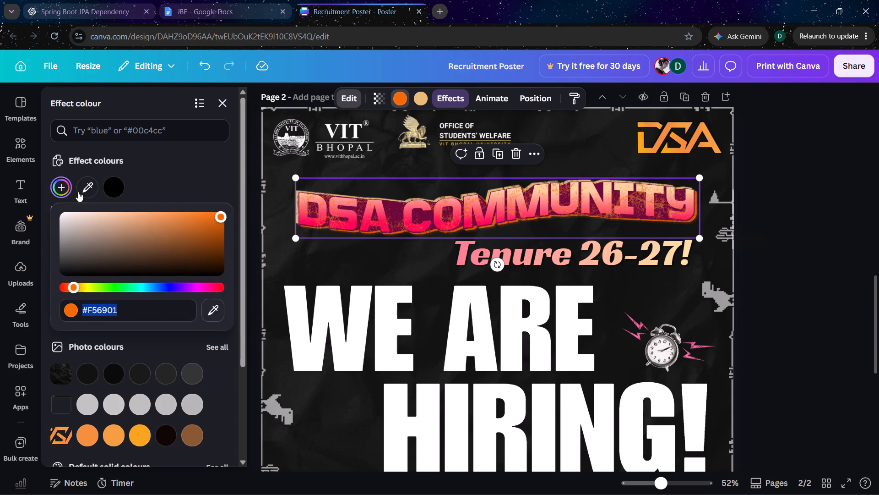
pyautogui.click(221, 216)
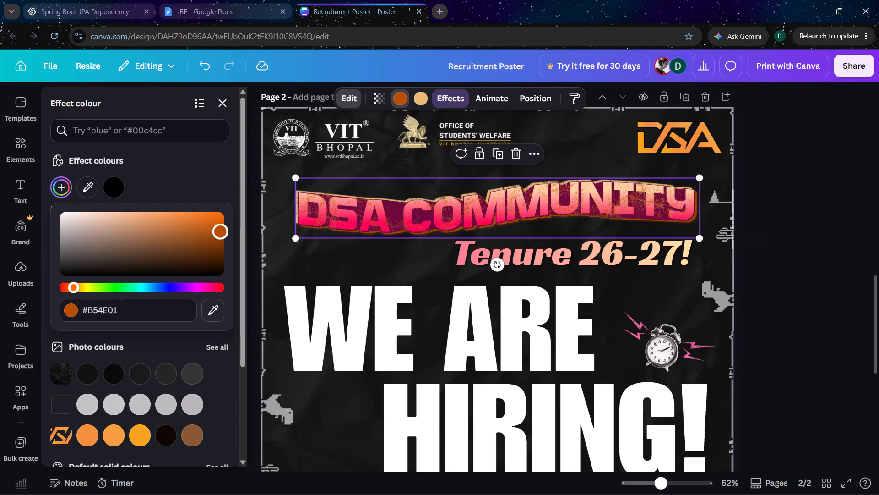
pyautogui.click(219, 177)
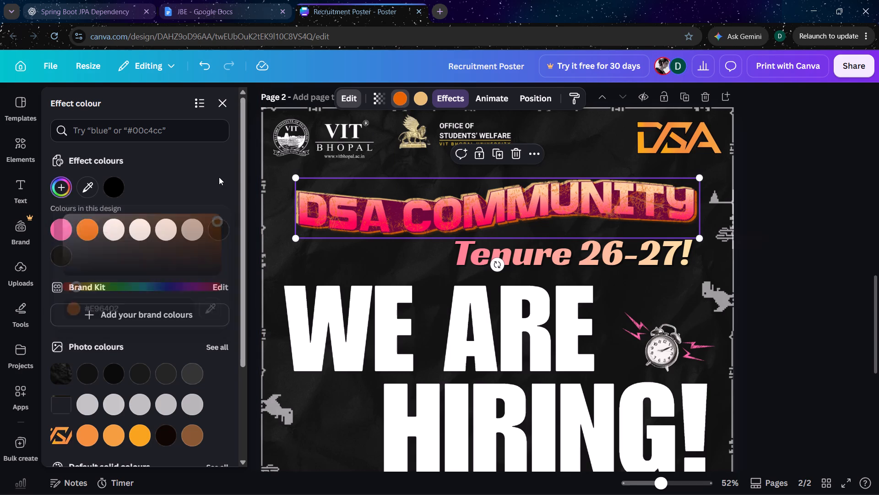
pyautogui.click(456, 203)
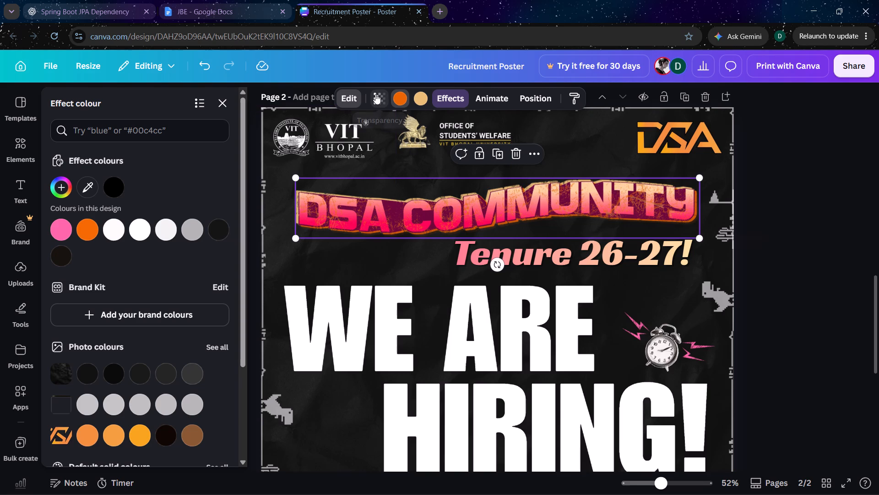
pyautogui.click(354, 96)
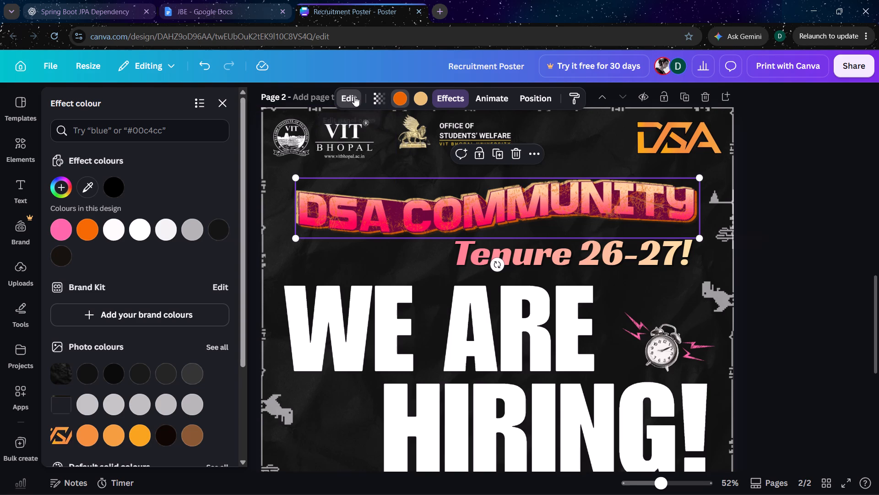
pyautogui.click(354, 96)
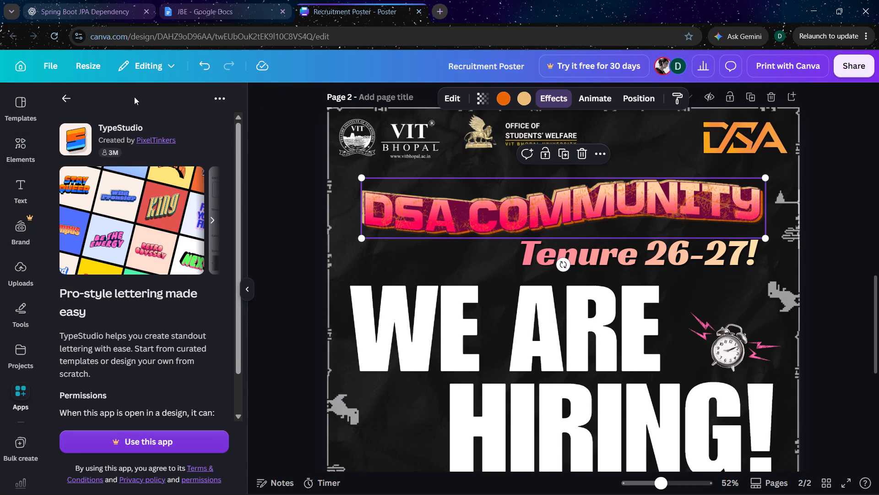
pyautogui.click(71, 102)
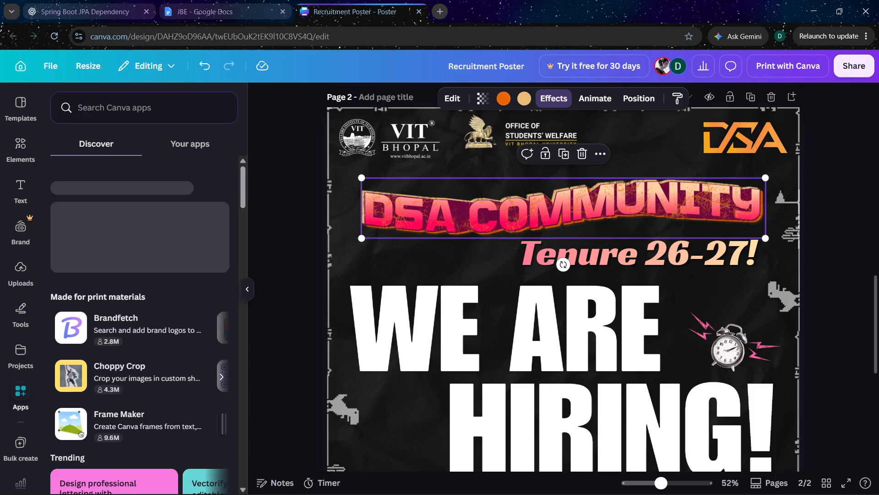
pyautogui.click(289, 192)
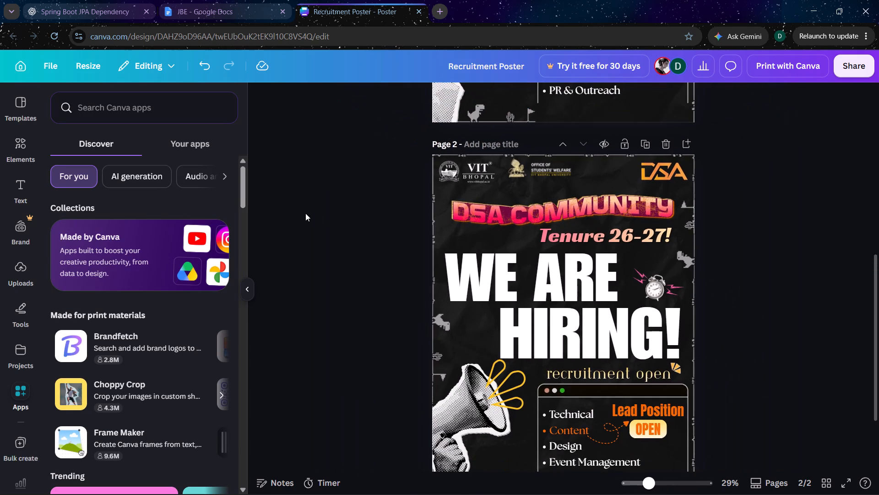
# From the text colour options of "Tenure 26-27!", open the Brand Kit palette for editing and add a new colour as a gradient.
pyautogui.click(625, 242)
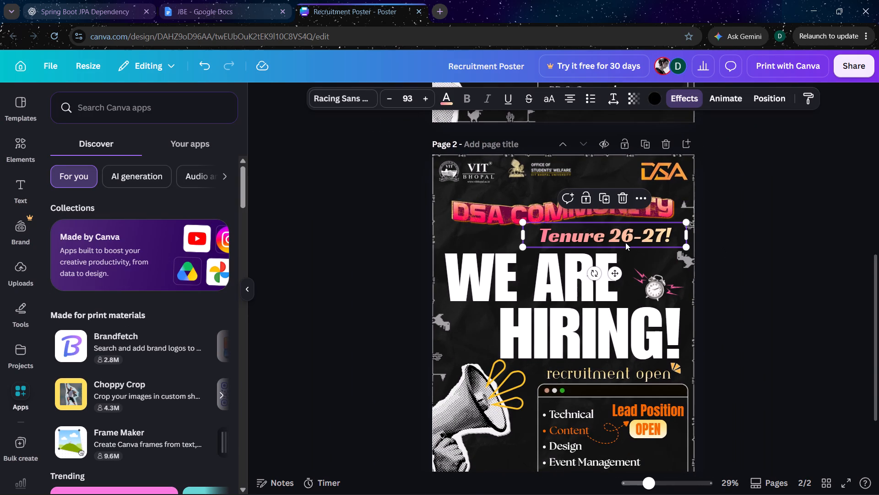
pyautogui.click(440, 97)
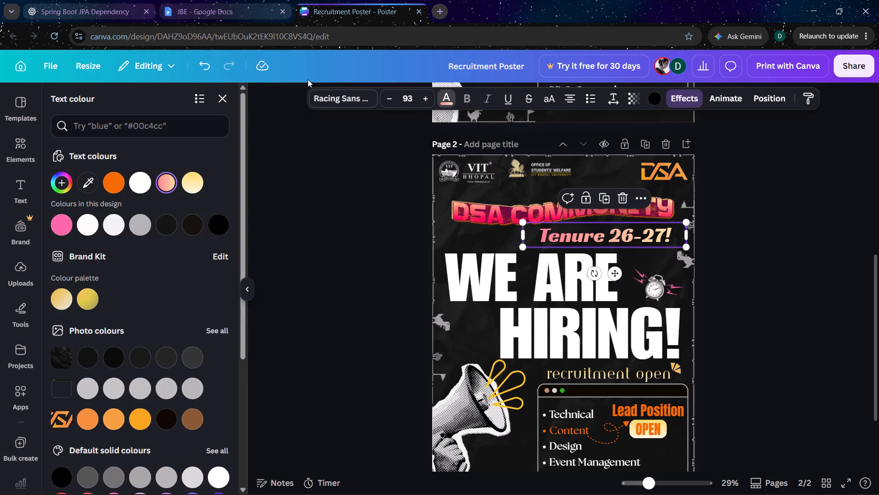
pyautogui.scroll(-2, 141, 291)
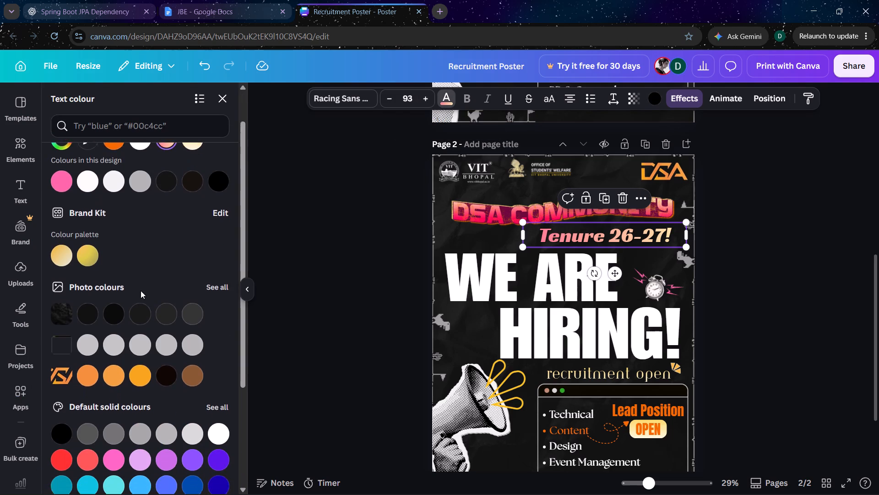
pyautogui.scroll(-1, 141, 291)
pyautogui.scroll(1, 141, 291)
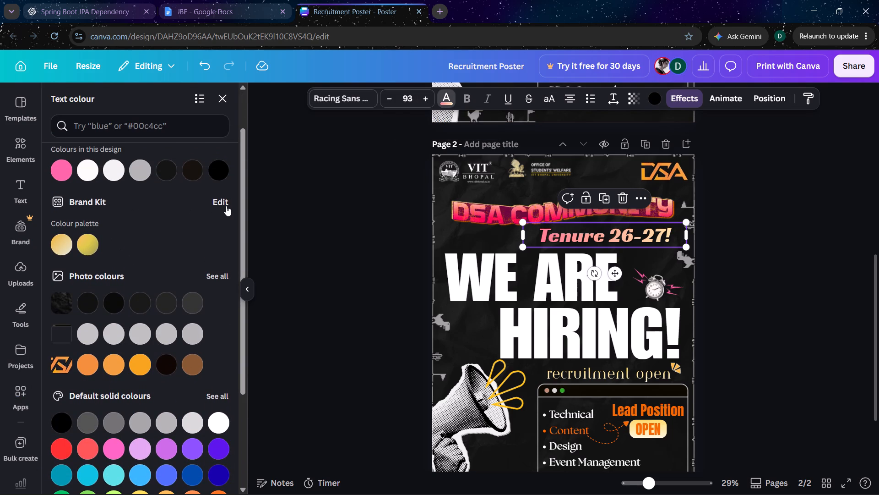
pyautogui.click(226, 206)
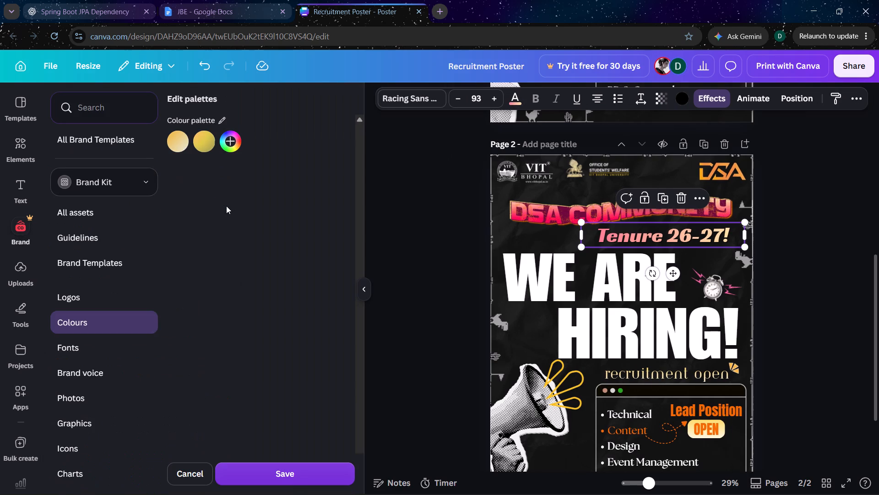
pyautogui.click(232, 149)
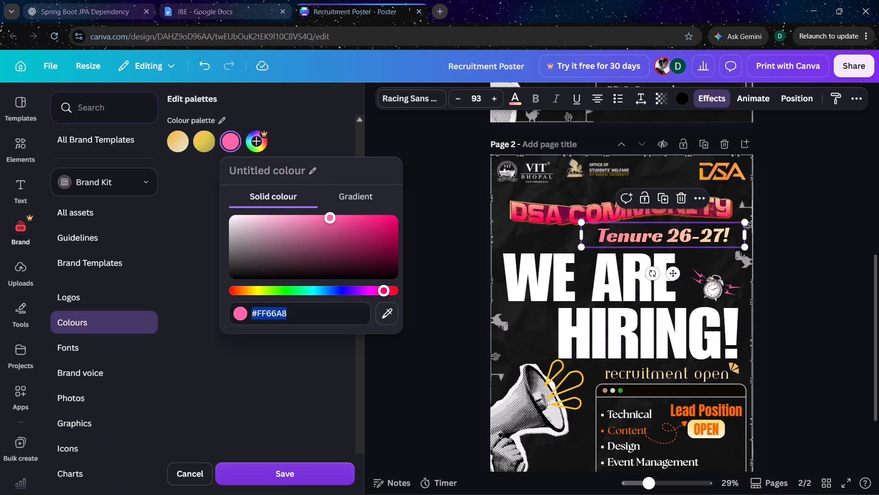
pyautogui.click(360, 188)
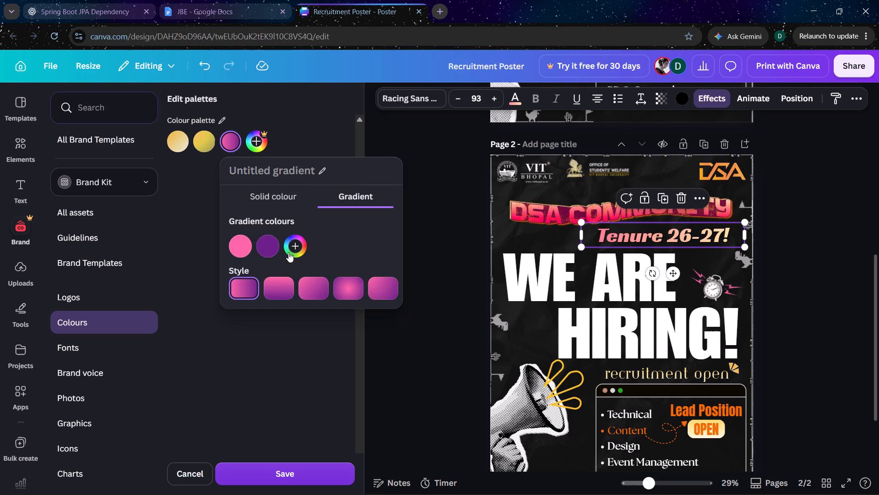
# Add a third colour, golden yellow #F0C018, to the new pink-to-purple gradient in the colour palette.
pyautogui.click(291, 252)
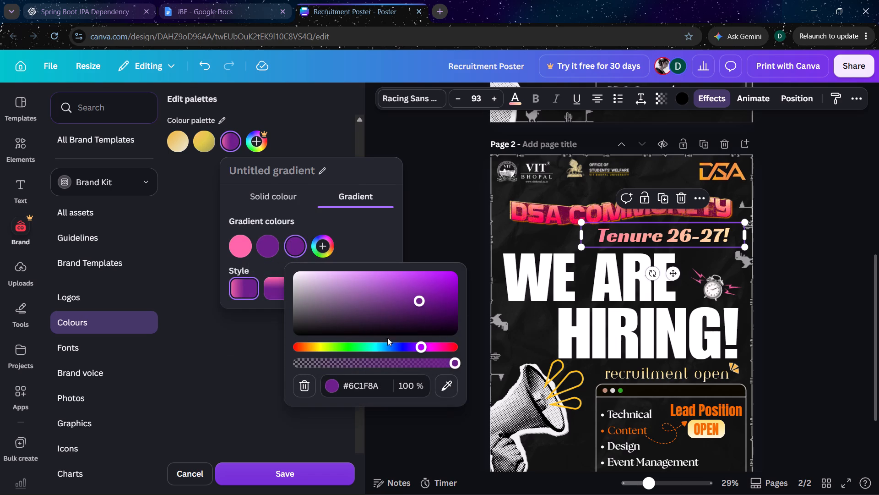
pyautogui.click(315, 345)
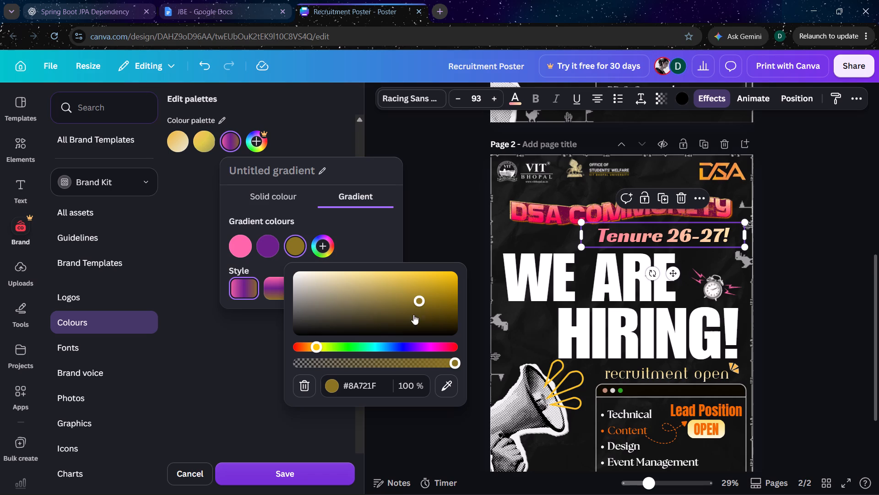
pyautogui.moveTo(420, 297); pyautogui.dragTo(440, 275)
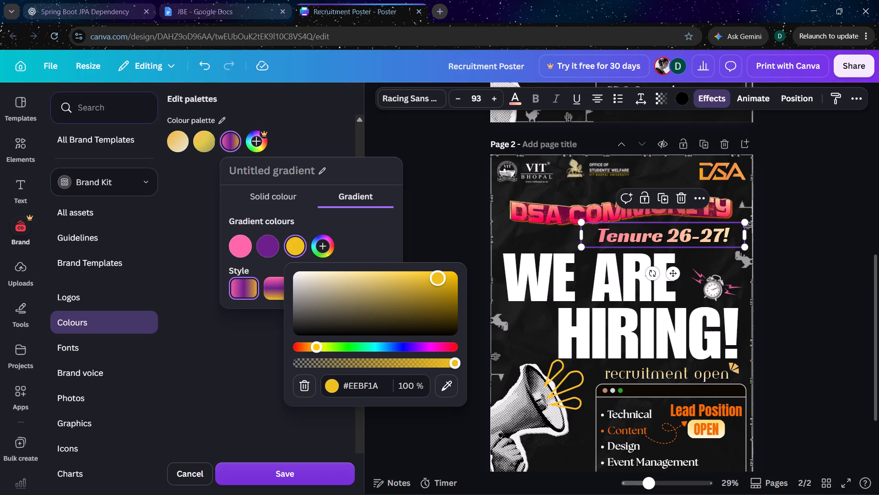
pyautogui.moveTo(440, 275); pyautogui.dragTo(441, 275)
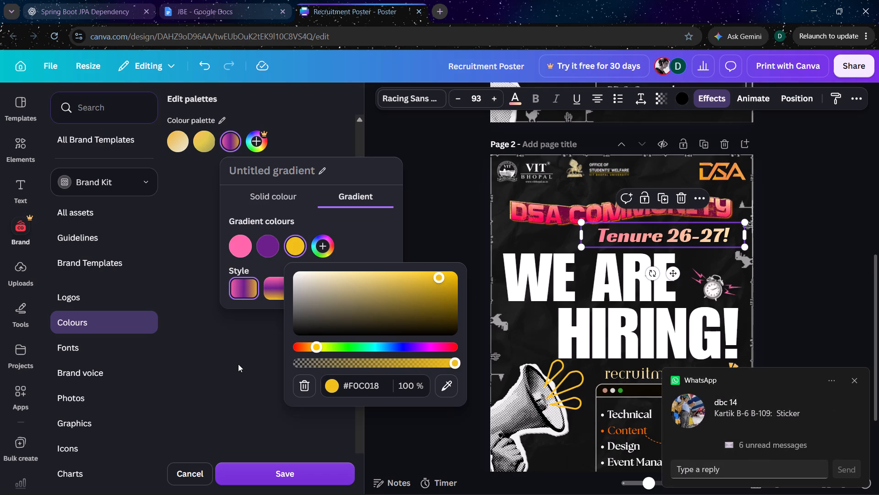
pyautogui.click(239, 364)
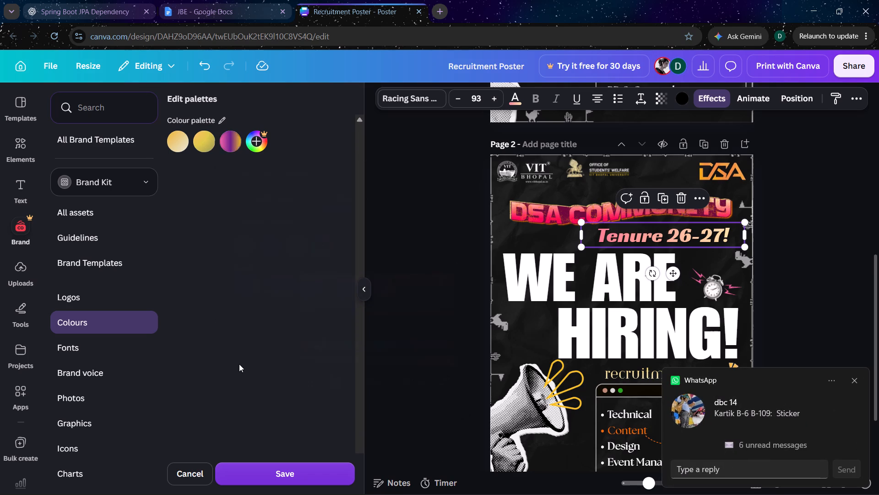
# Delete the olive third colour from the palette's second gradient, the orange-yellow one.
pyautogui.click(201, 144)
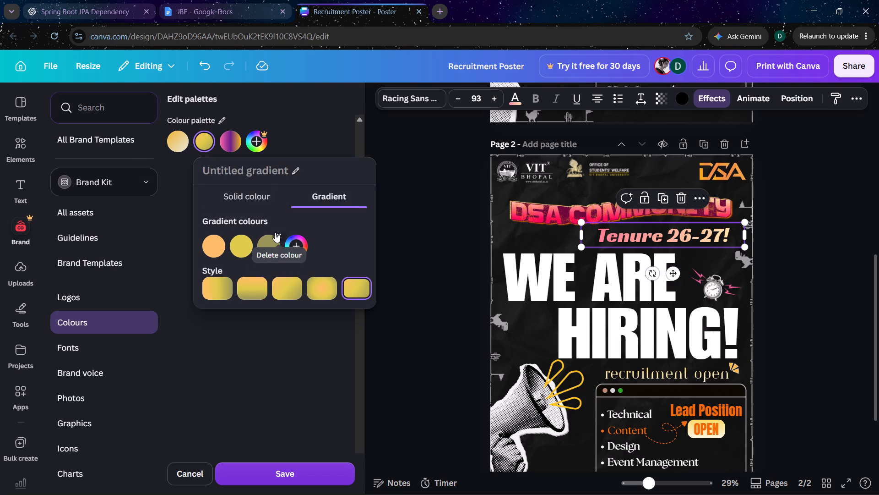
pyautogui.click(277, 233)
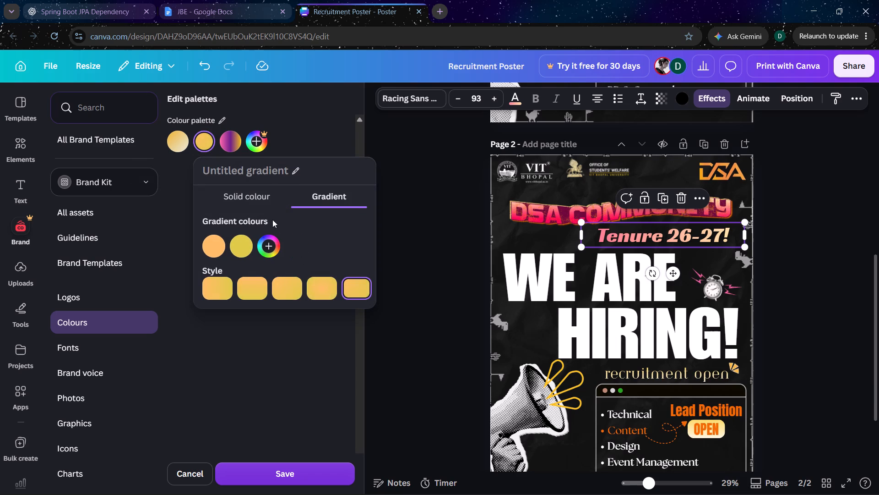
# Delete the pink, purple and yellow gradient from the colour palette.
pyautogui.click(239, 132)
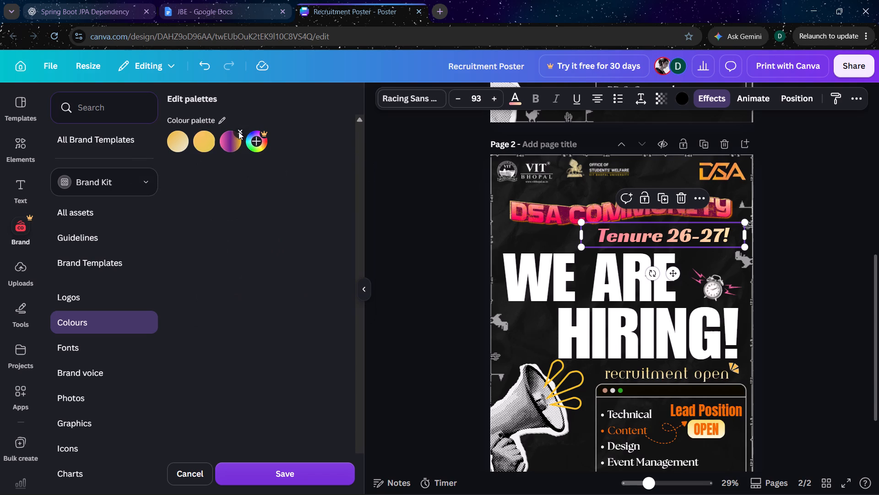
# Add a third colour to the orange-yellow second gradient in the colour palette.
pyautogui.click(206, 141)
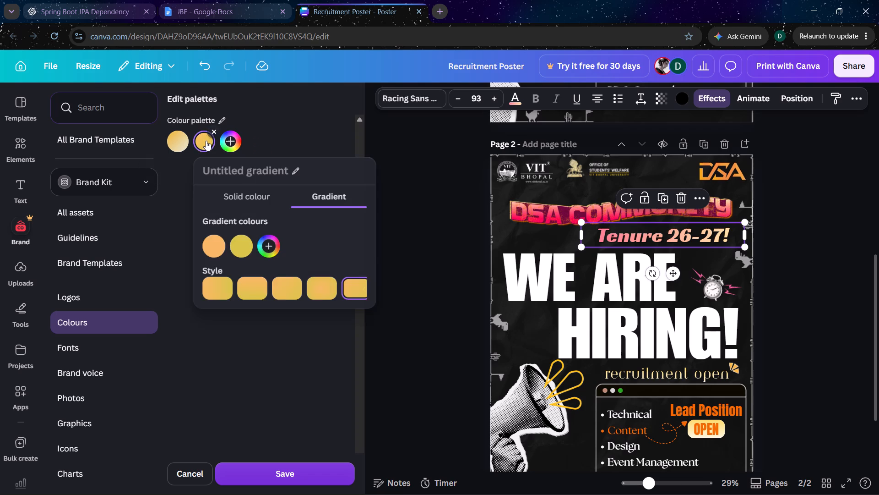
pyautogui.click(272, 247)
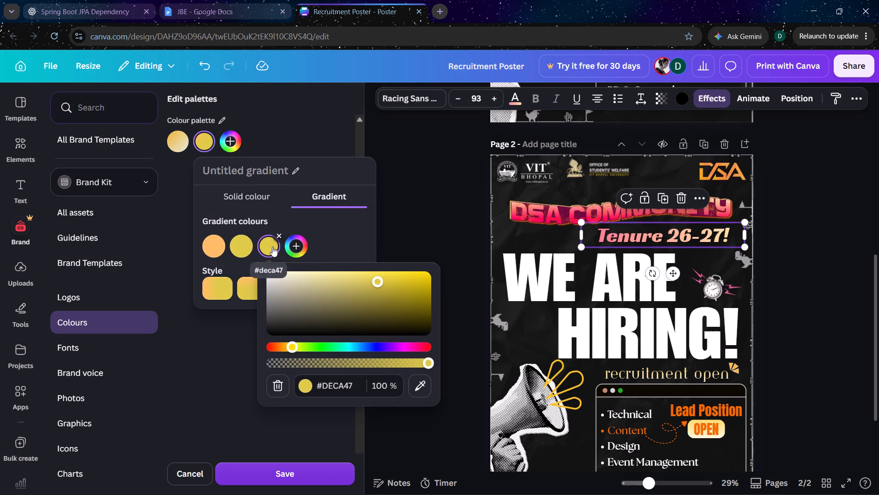
# Set the third colour of the palette's second gradient to orange #F09E13.
pyautogui.moveTo(294, 347); pyautogui.dragTo(290, 347)
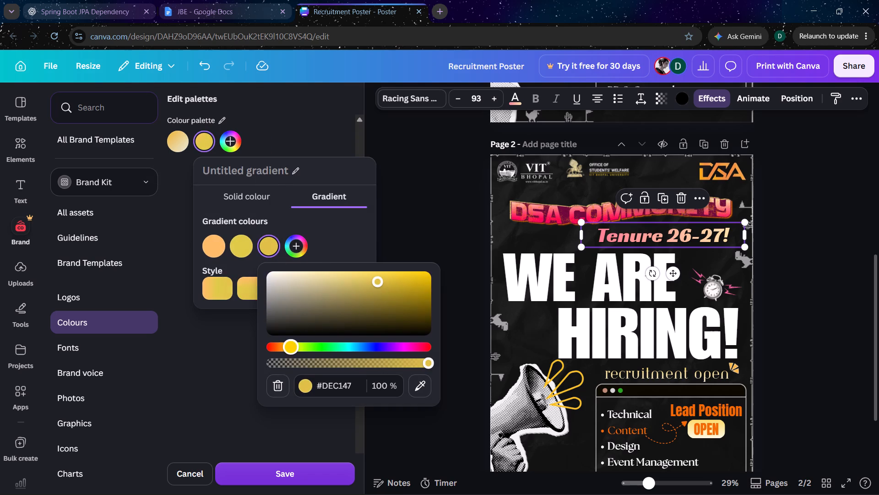
pyautogui.moveTo(290, 347); pyautogui.dragTo(285, 347)
pyautogui.click(412, 275)
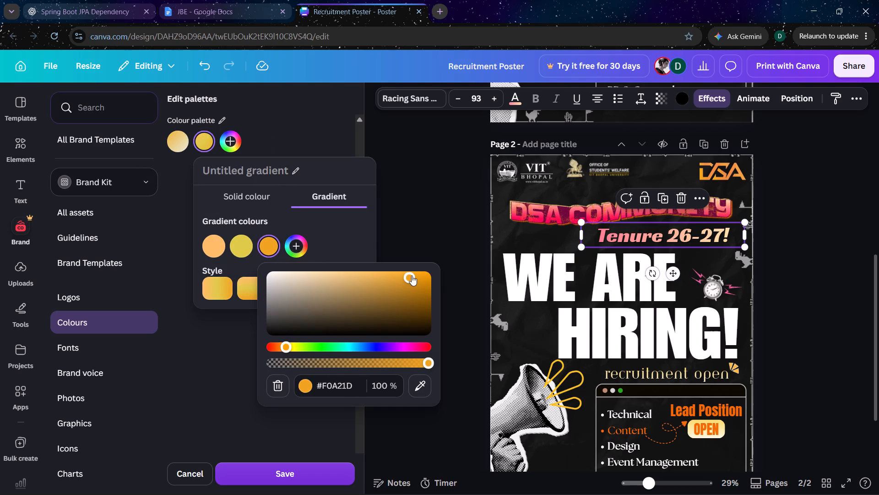
pyautogui.moveTo(412, 275); pyautogui.dragTo(418, 275)
pyautogui.click(359, 244)
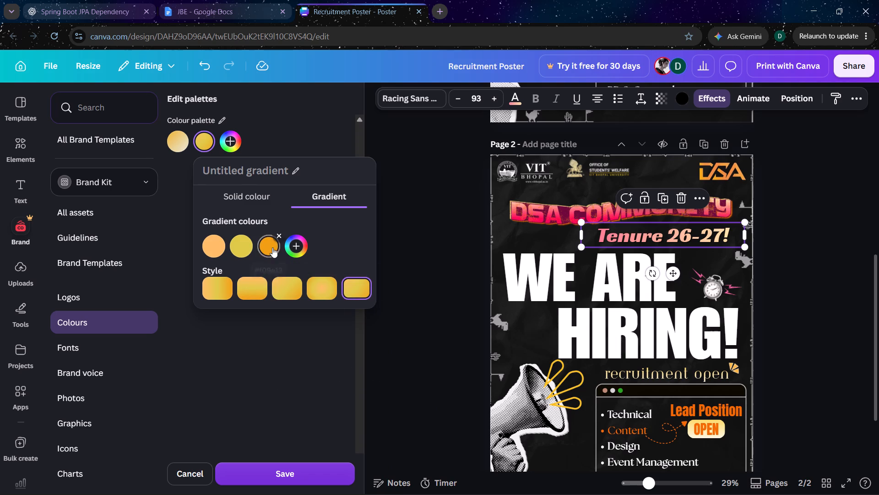
# Give the gradient the horizontal linear style and save the edited colour palette.
pyautogui.click(218, 286)
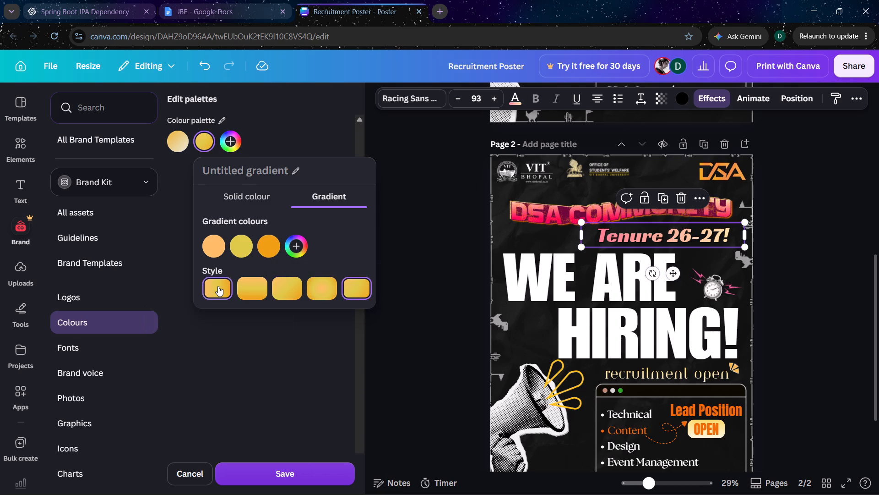
pyautogui.click(218, 286)
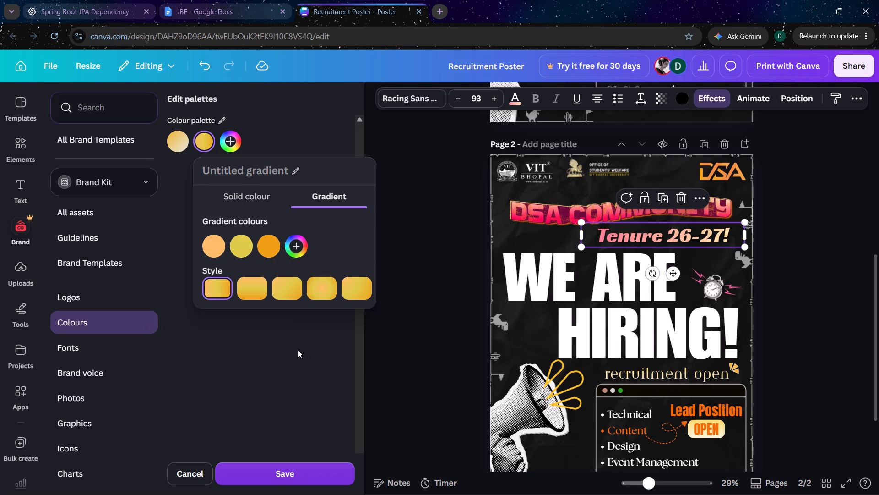
pyautogui.click(305, 371)
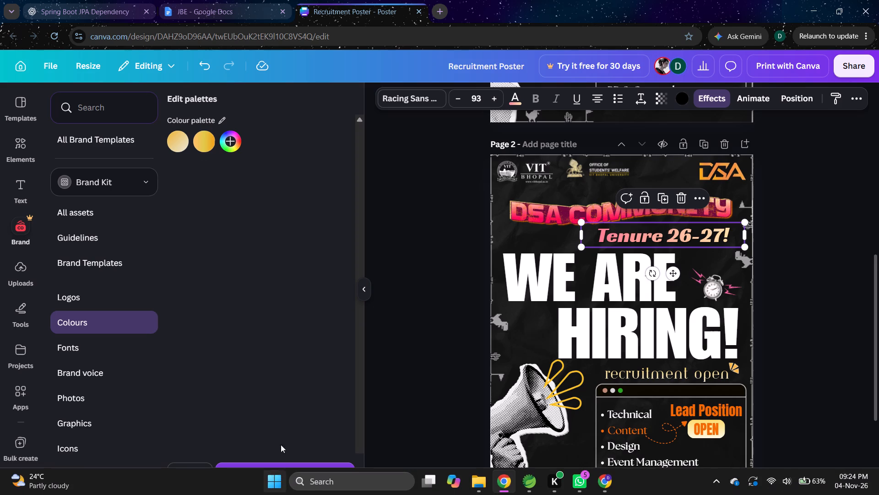
pyautogui.click(281, 473)
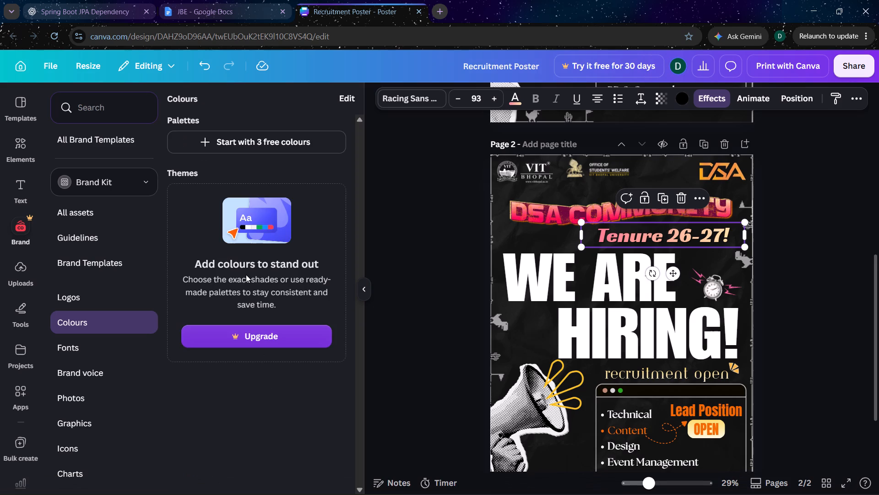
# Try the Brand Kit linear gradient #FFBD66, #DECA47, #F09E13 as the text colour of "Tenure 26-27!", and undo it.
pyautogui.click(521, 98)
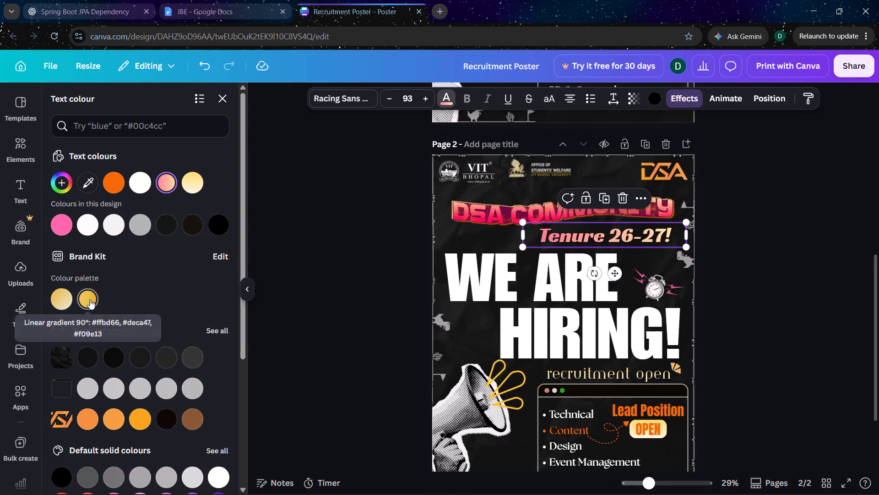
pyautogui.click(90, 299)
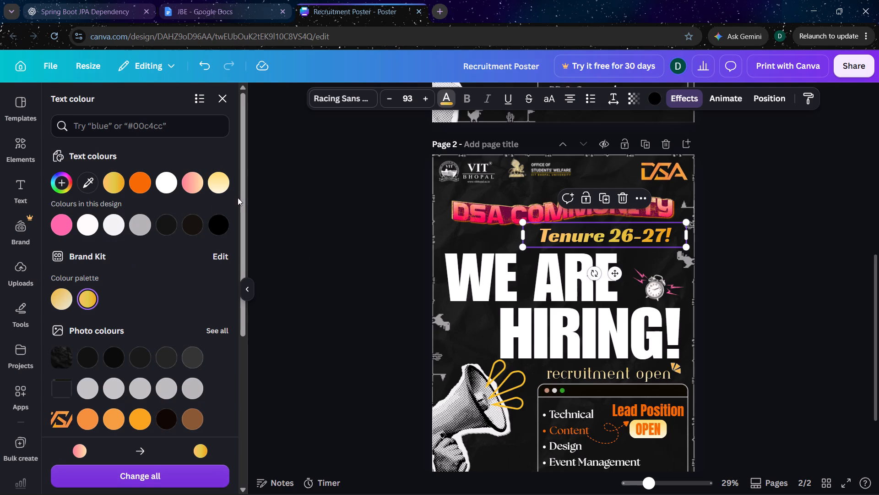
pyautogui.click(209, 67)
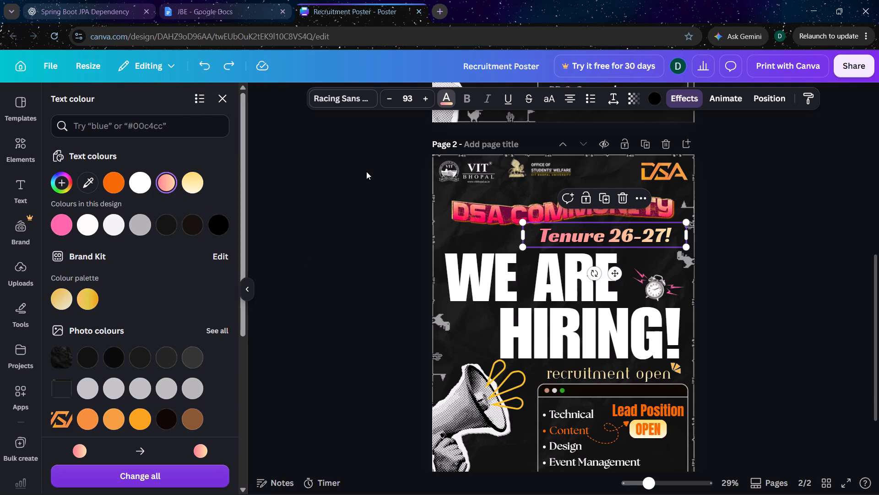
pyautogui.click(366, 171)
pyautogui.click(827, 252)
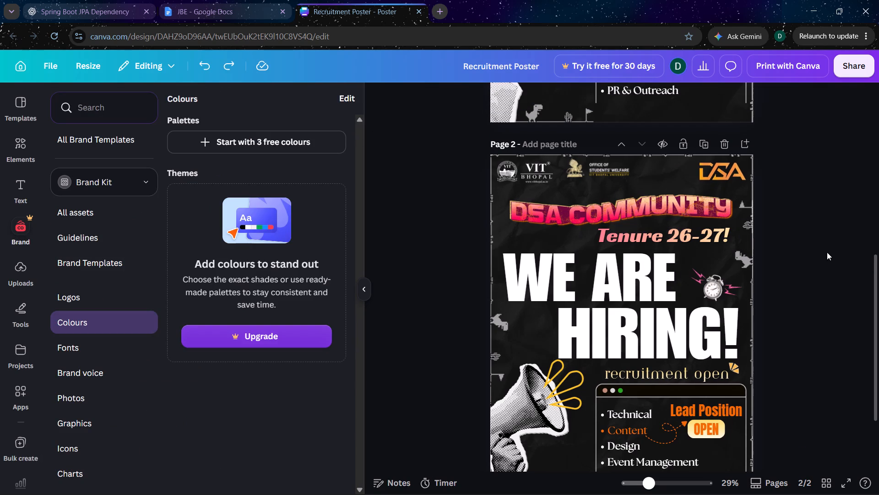
# Replace the first letter of the "recruitment open" text on page 2 with a capital R.
pyautogui.scroll(-2, 827, 252)
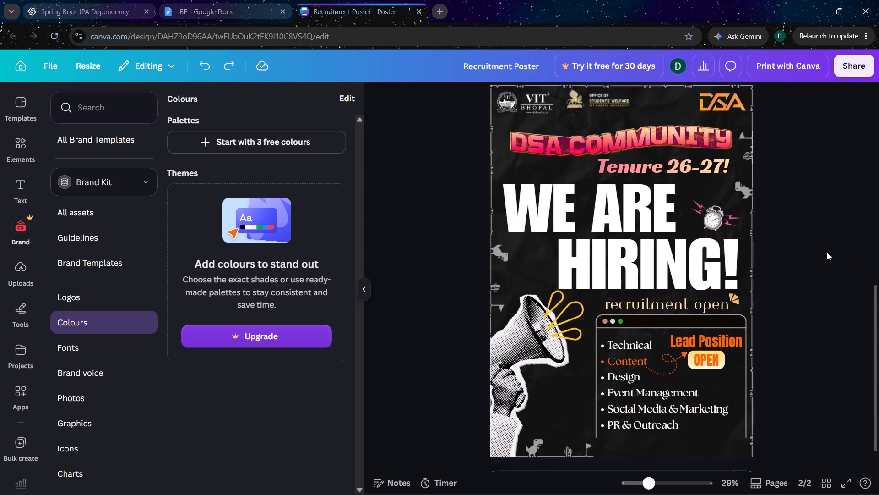
pyautogui.scroll(-1, 827, 252)
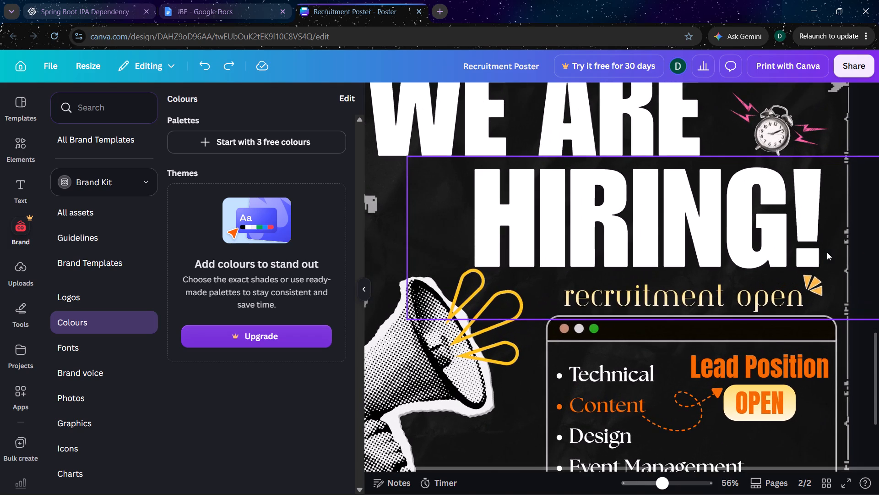
pyautogui.doubleClick(598, 300)
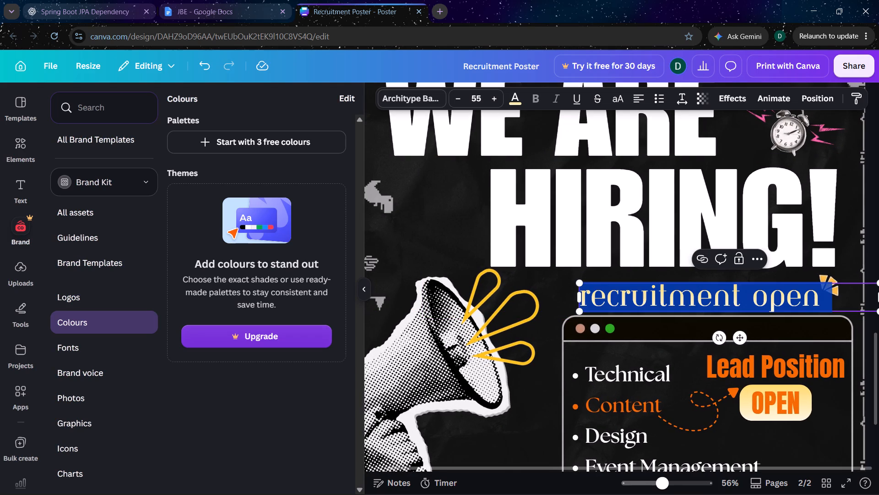
pyautogui.click(593, 298)
pyautogui.press('BackSpace')
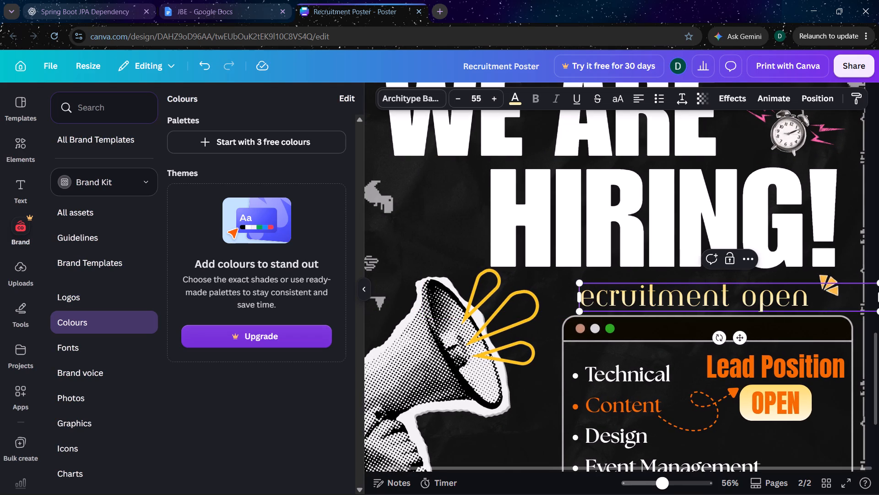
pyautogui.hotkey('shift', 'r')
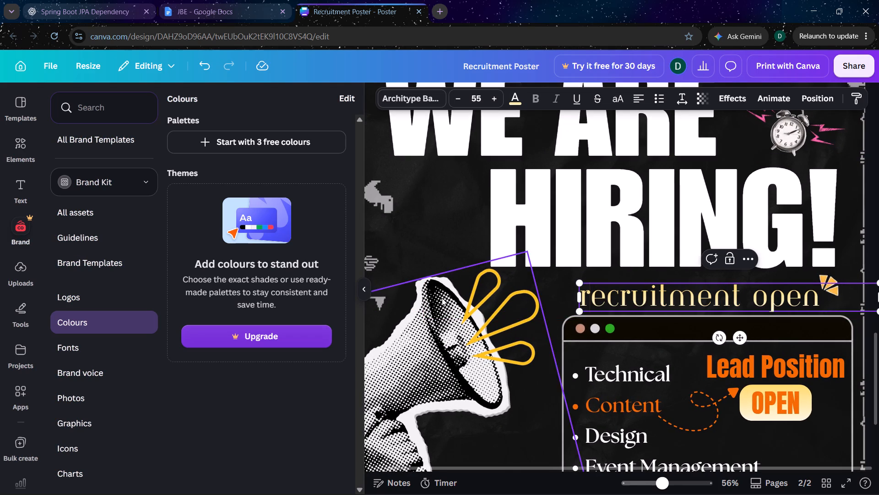
pyautogui.click(444, 230)
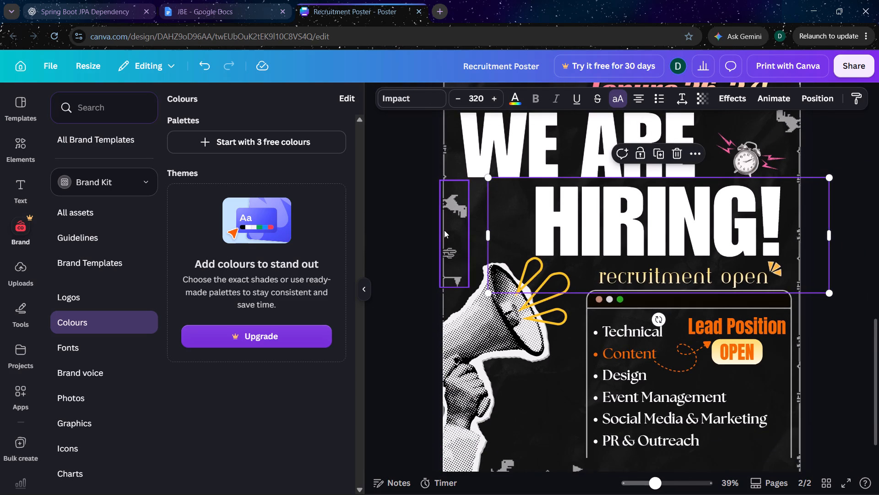
pyautogui.click(407, 249)
pyautogui.hscroll(-1, 407, 249)
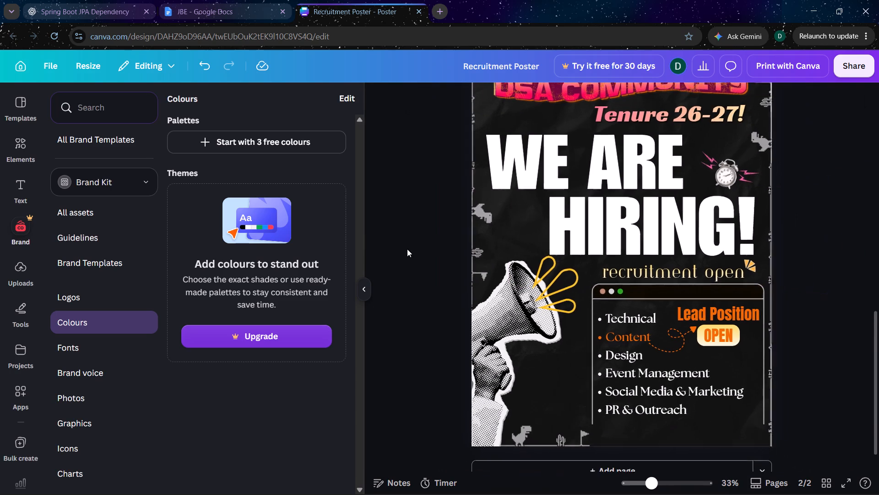
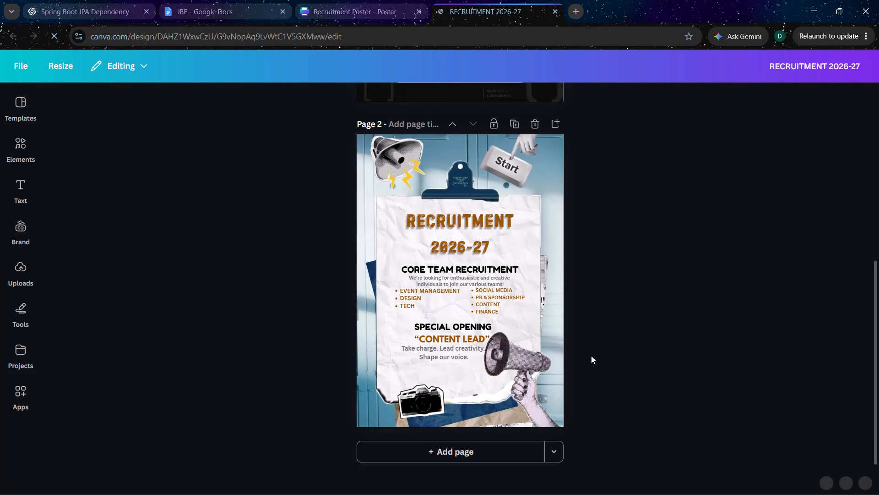
# Look over both pages of the RECRUITMENT 2026-27 design, checking their layout, headings and team lists.
pyautogui.scroll(4, 554, 185)
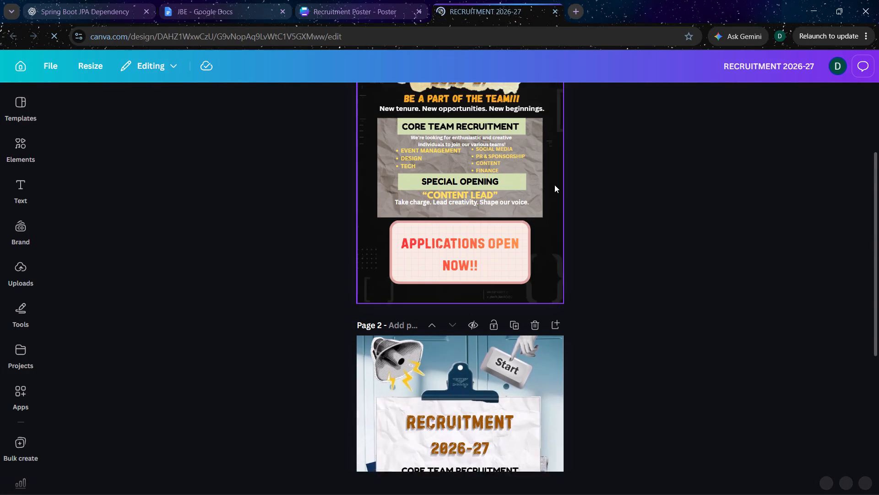
pyautogui.scroll(3, 554, 185)
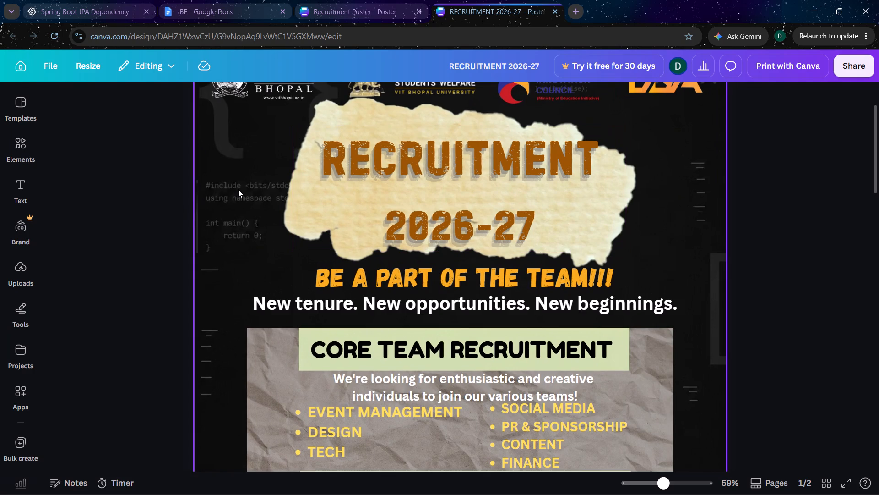
pyautogui.click(238, 189)
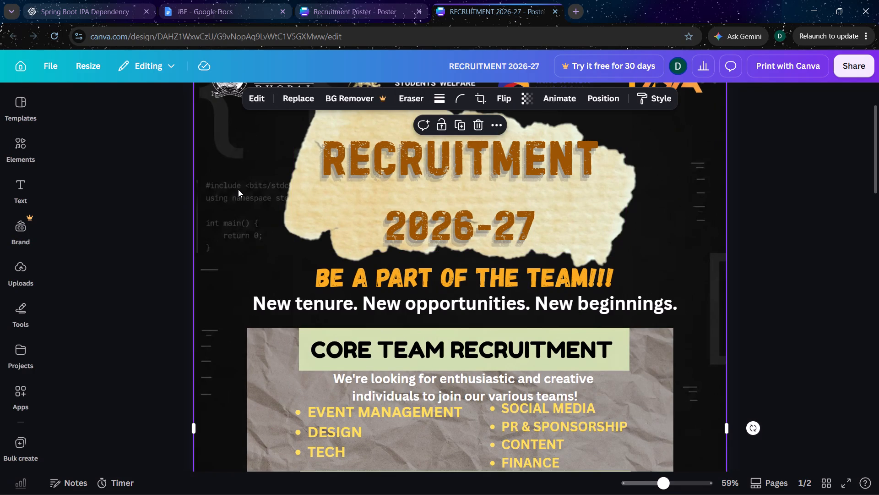
pyautogui.scroll(-7, 238, 189)
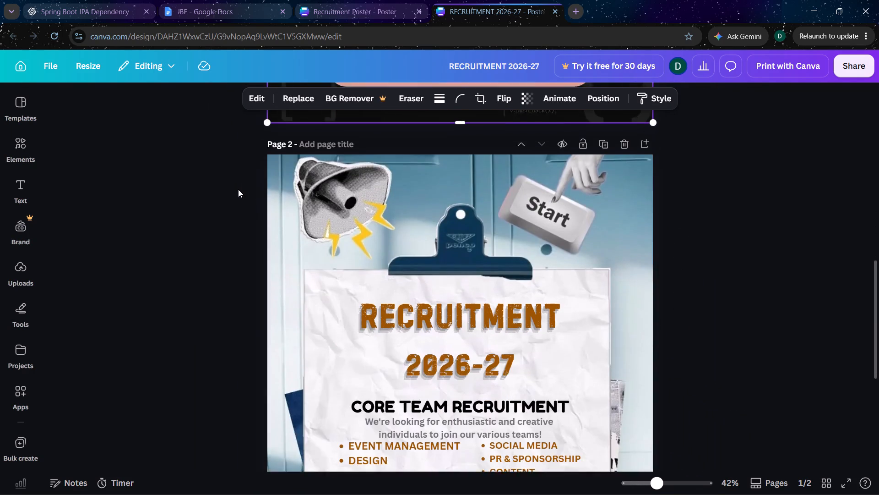
pyautogui.scroll(-2, 238, 189)
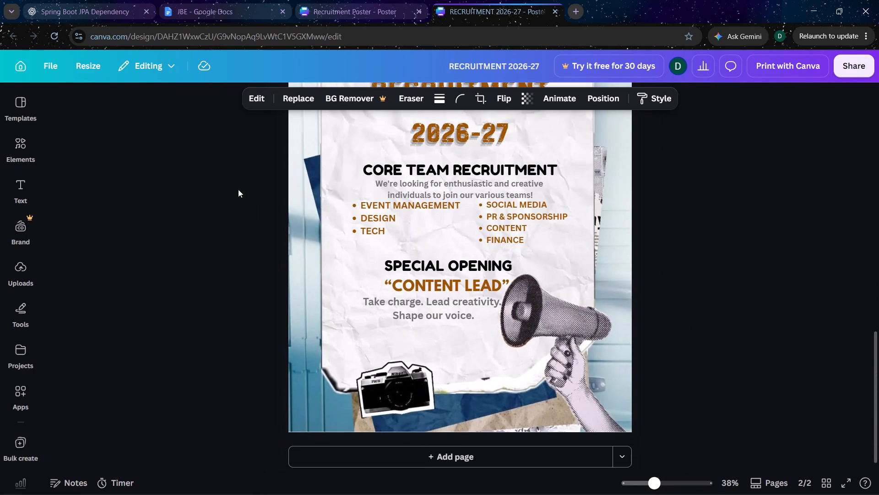
pyautogui.scroll(-1, 238, 189)
# Switch to the Recruitment Poster design and add a blank third page after page 2, dismissing the chat notification.
pyautogui.click(350, 0)
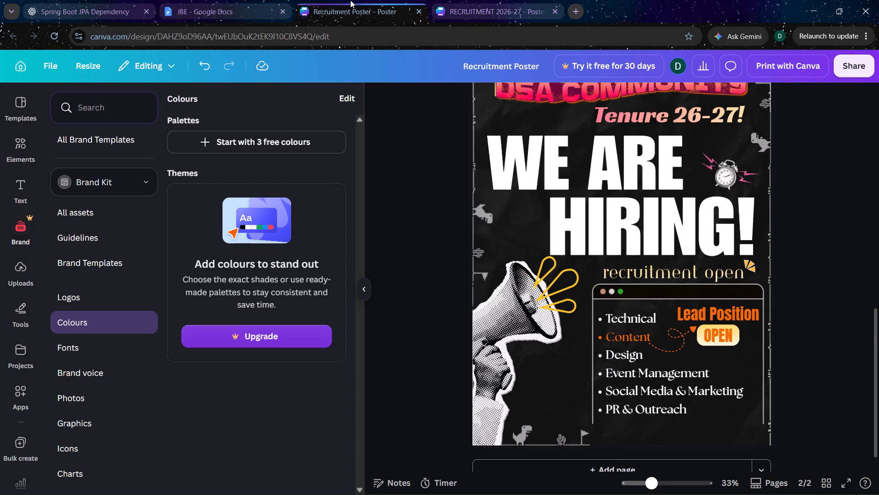
pyautogui.click(422, 222)
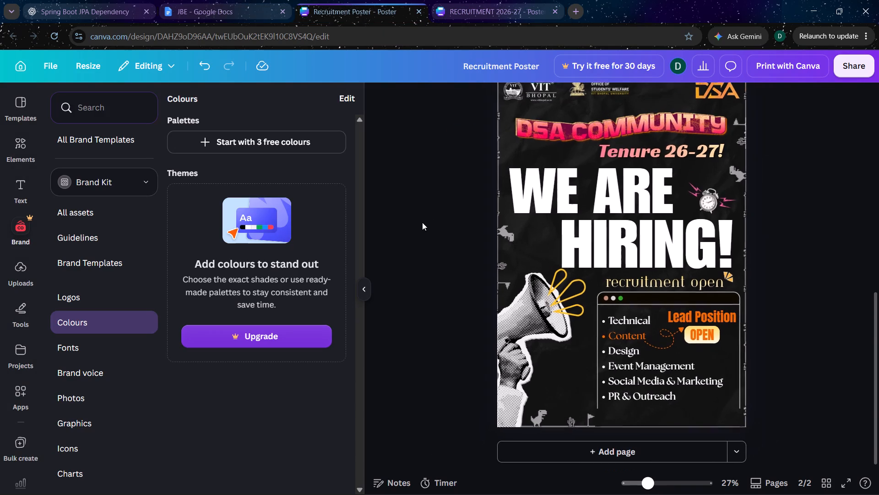
pyautogui.scroll(5, 666, 174)
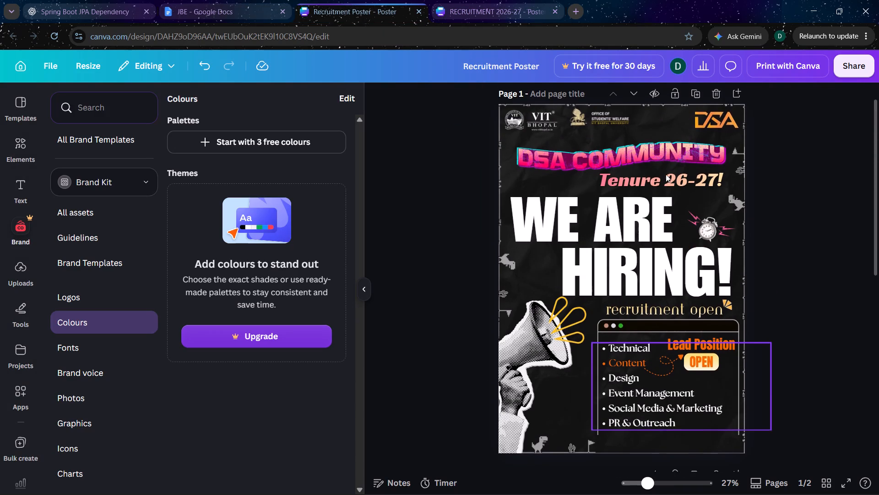
pyautogui.scroll(1, 666, 174)
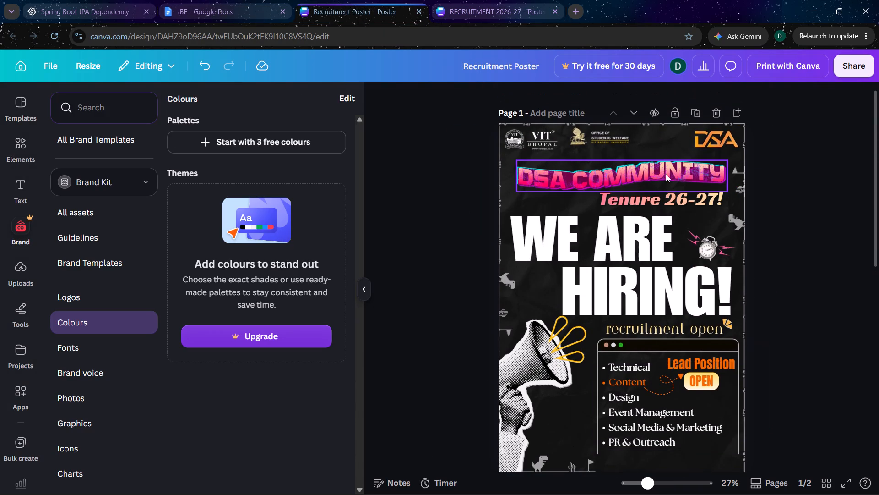
pyautogui.scroll(-8, 666, 174)
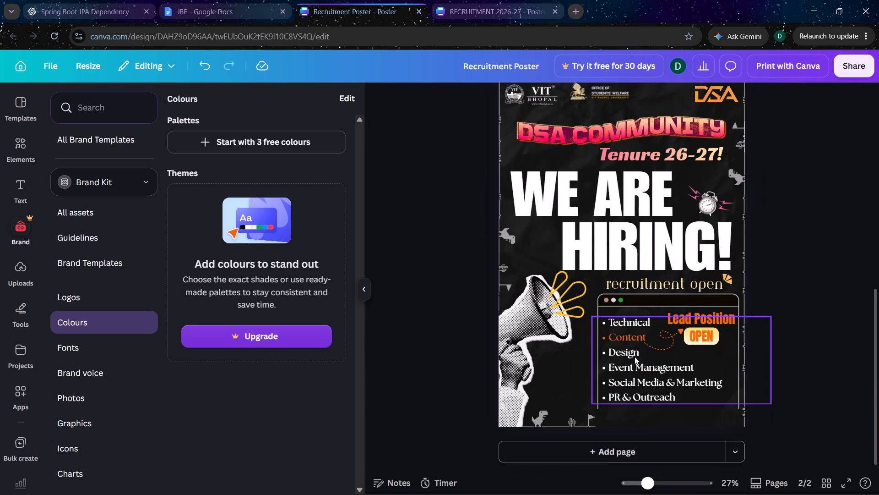
pyautogui.click(589, 446)
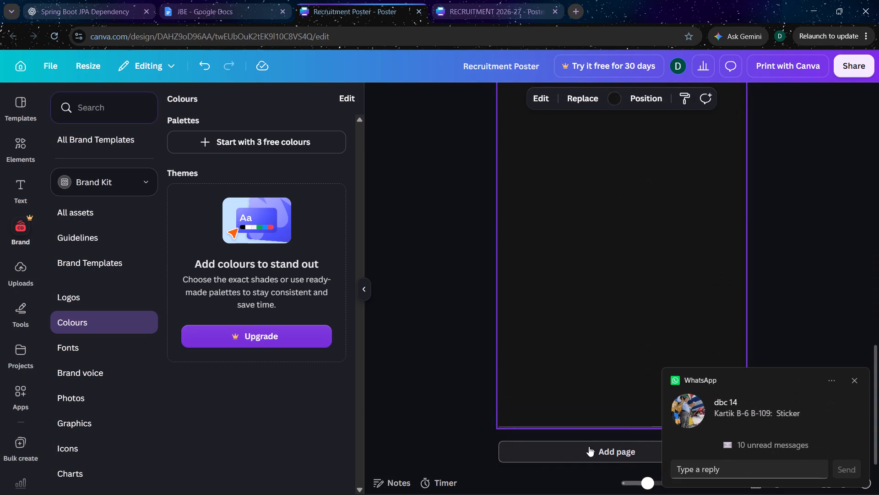
pyautogui.click(756, 243)
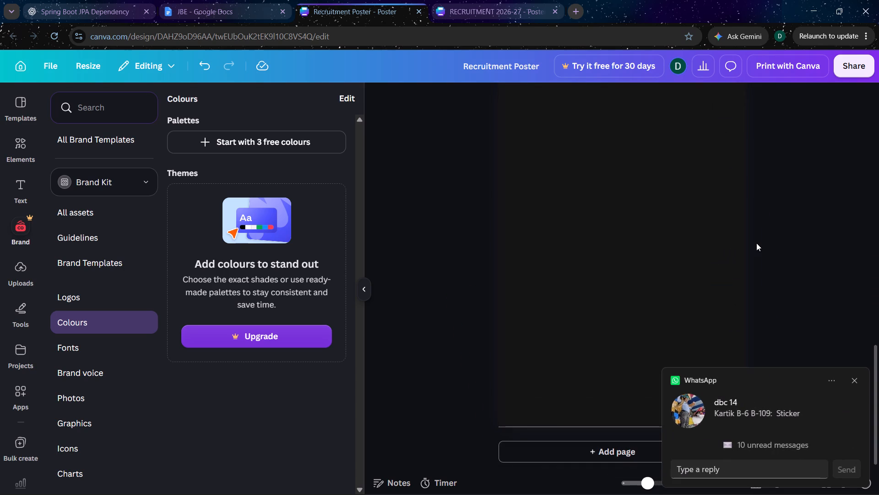
pyautogui.scroll(4, 756, 243)
pyautogui.scroll(-1, 756, 243)
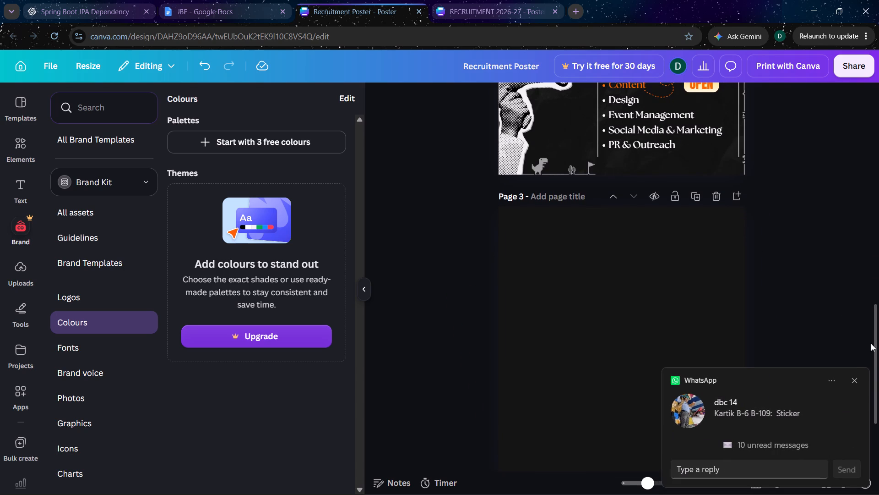
pyautogui.click(855, 377)
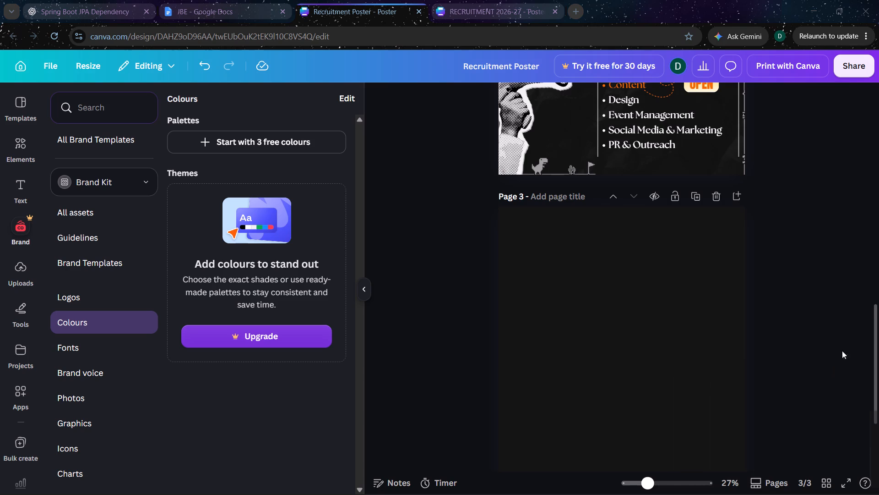
# Select the "HIRING!" headline text on page 2 of the poster.
pyautogui.scroll(6, 807, 281)
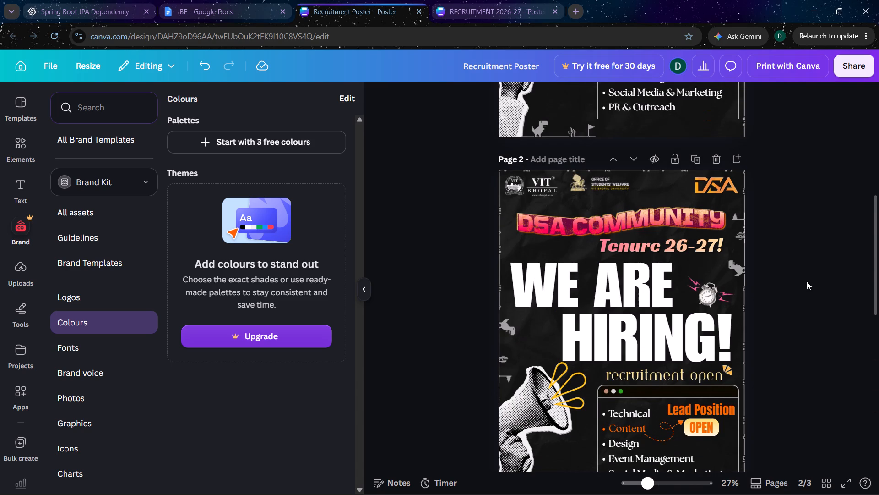
pyautogui.scroll(1, 807, 281)
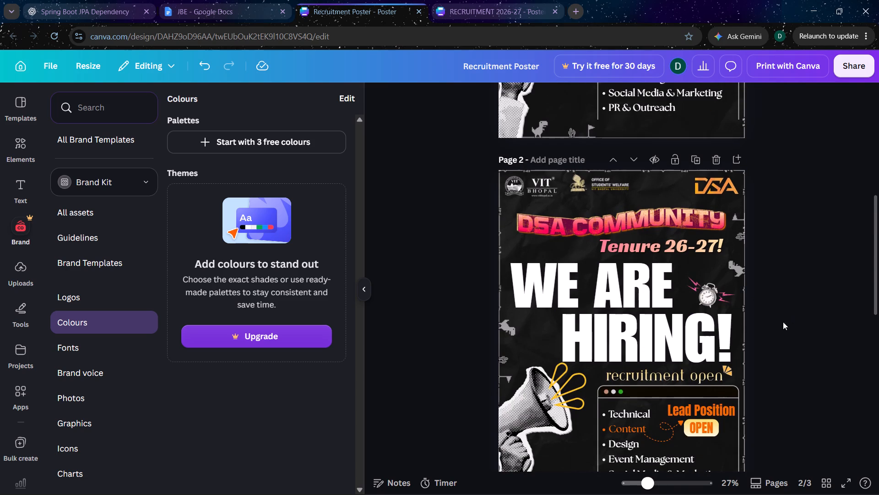
pyautogui.click(694, 350)
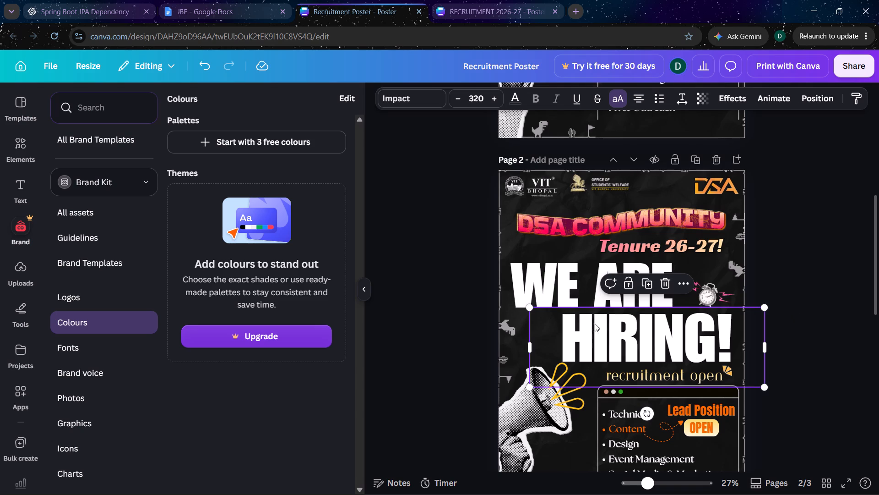
# Copy the "WE ARE" and "HIRING!" headline texts from page 2 onto blank page 3 and position them near the middle.
pyautogui.keyDown('ctrl'); pyautogui.click(547, 294); pyautogui.keyUp('ctrl')
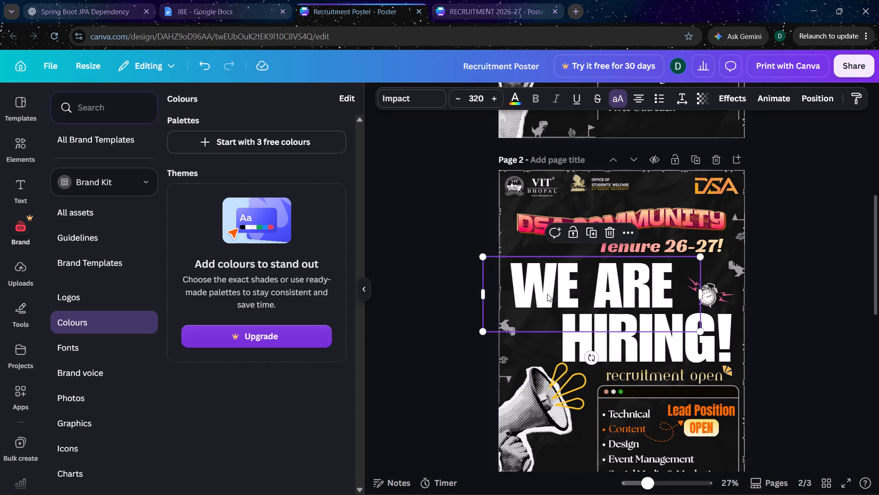
pyautogui.keyDown('shift'); pyautogui.click(623, 336); pyautogui.keyUp('shift')
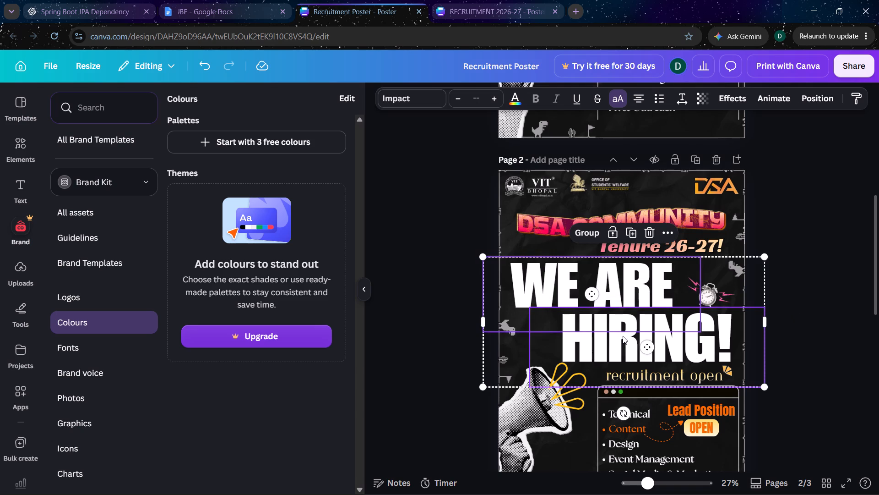
pyautogui.hotkey('ctrl', 'c')
pyautogui.click(450, 322)
pyautogui.scroll(-5, 450, 322)
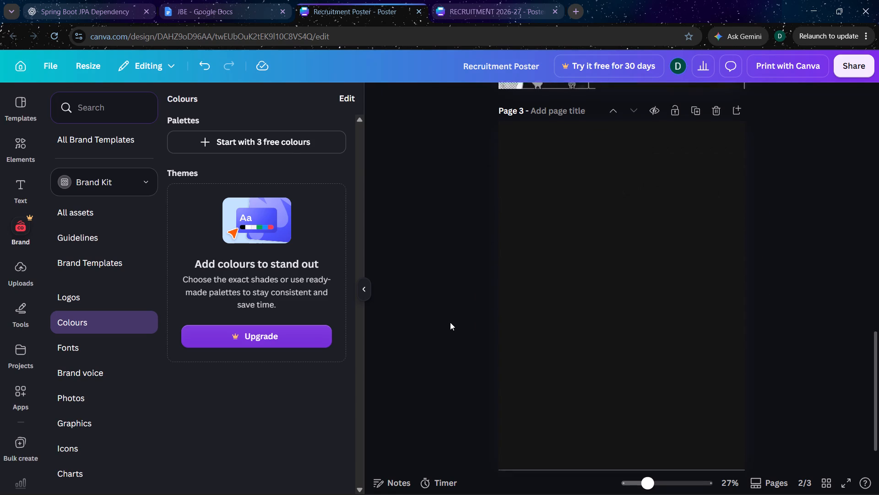
pyautogui.click(565, 317)
pyautogui.hotkey('ctrl', 'v')
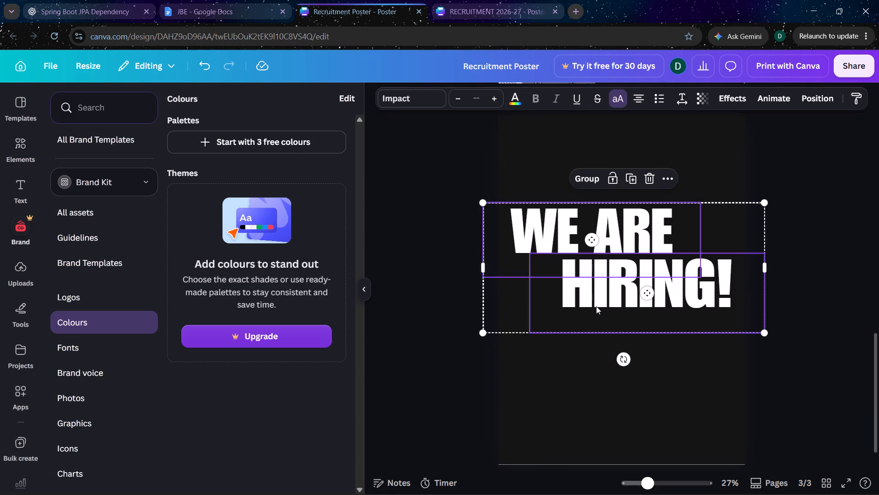
pyautogui.moveTo(687, 274); pyautogui.dragTo(689, 288)
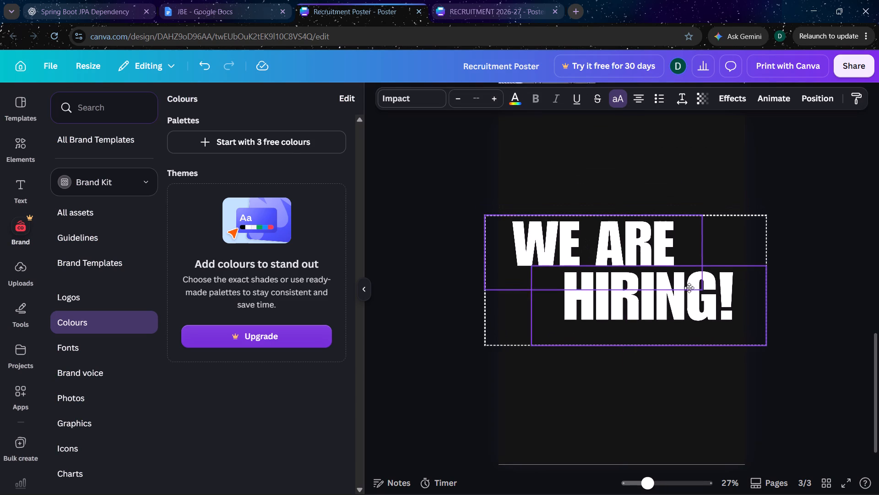
pyautogui.moveTo(689, 288); pyautogui.dragTo(686, 282)
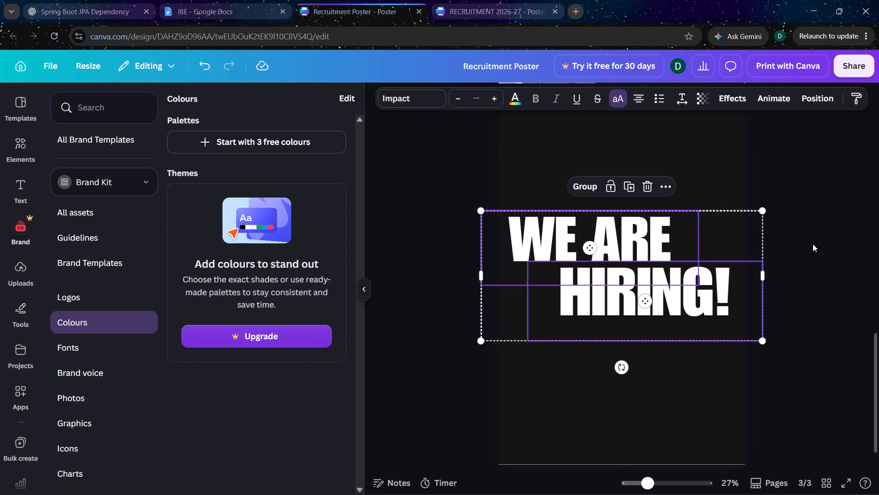
pyautogui.click(829, 242)
# Raise the computer's screen brightness to about half in the Windows quick settings.
pyautogui.scroll(1, 829, 242)
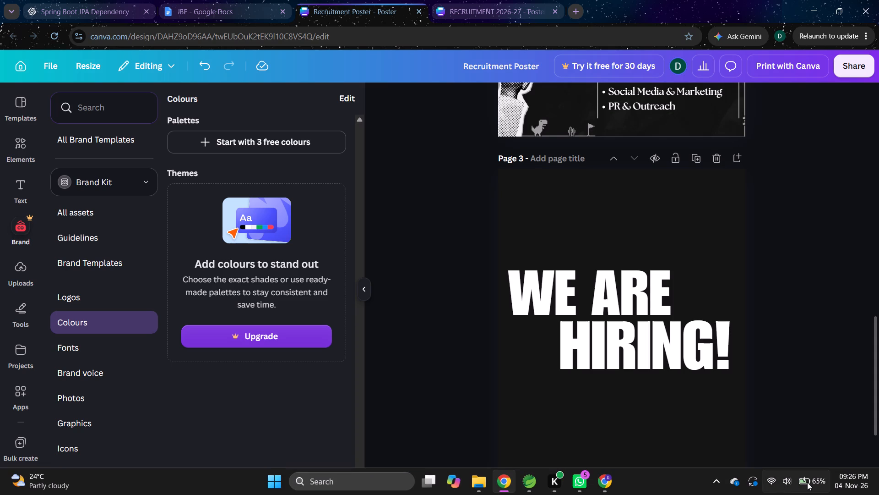
pyautogui.click(807, 482)
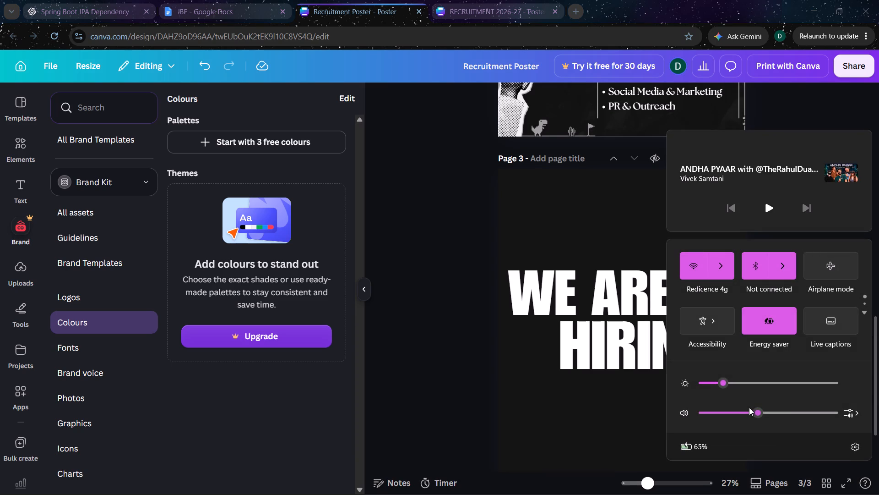
pyautogui.click(772, 383)
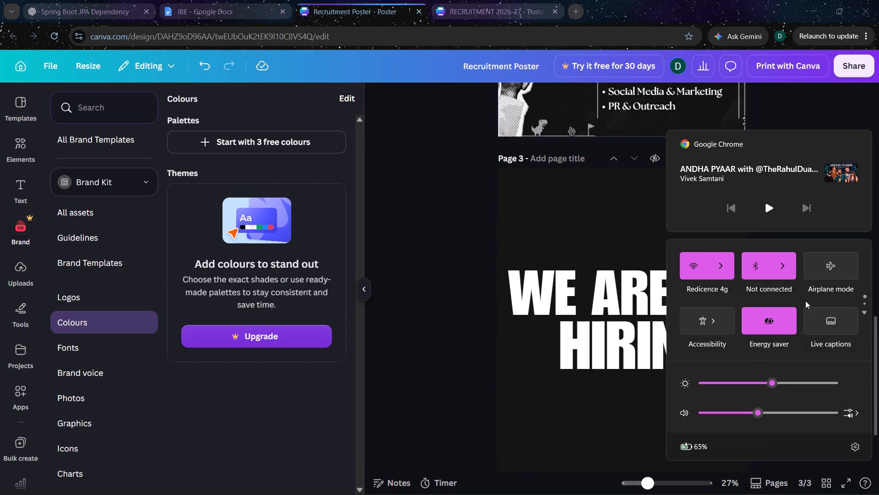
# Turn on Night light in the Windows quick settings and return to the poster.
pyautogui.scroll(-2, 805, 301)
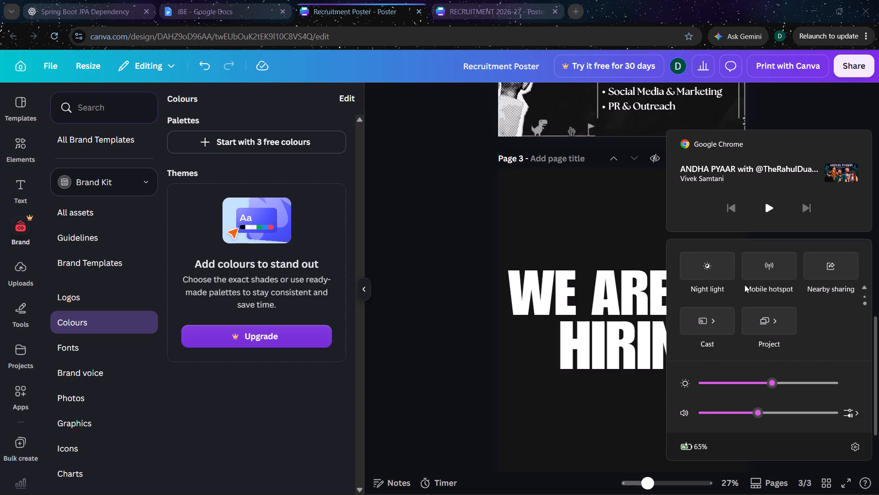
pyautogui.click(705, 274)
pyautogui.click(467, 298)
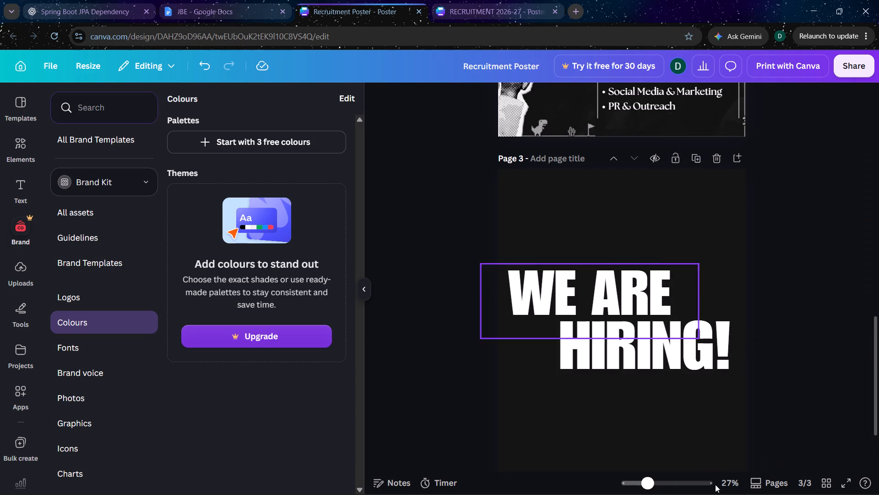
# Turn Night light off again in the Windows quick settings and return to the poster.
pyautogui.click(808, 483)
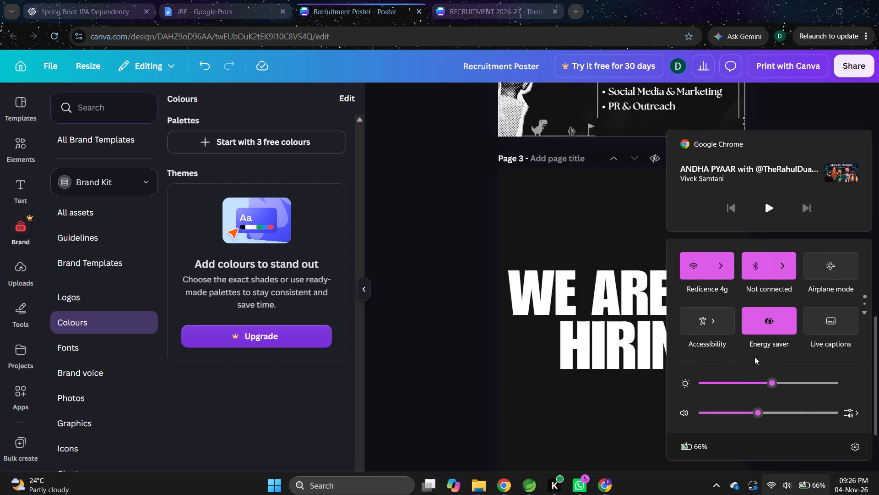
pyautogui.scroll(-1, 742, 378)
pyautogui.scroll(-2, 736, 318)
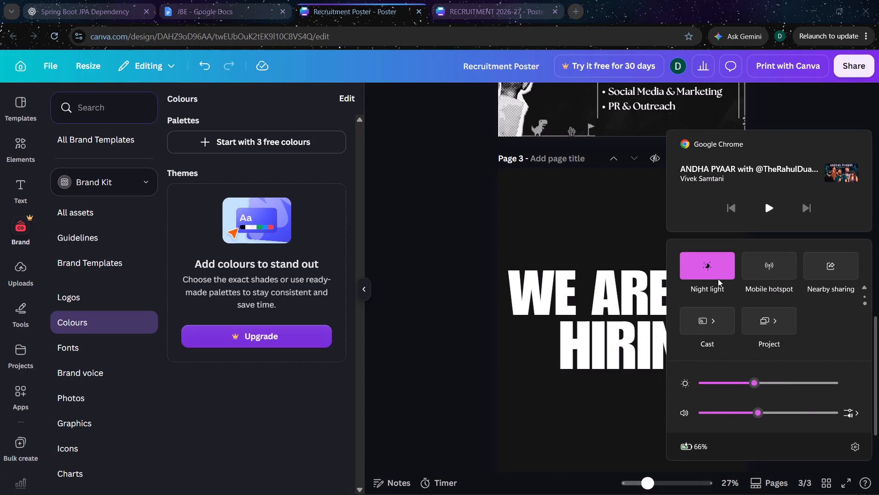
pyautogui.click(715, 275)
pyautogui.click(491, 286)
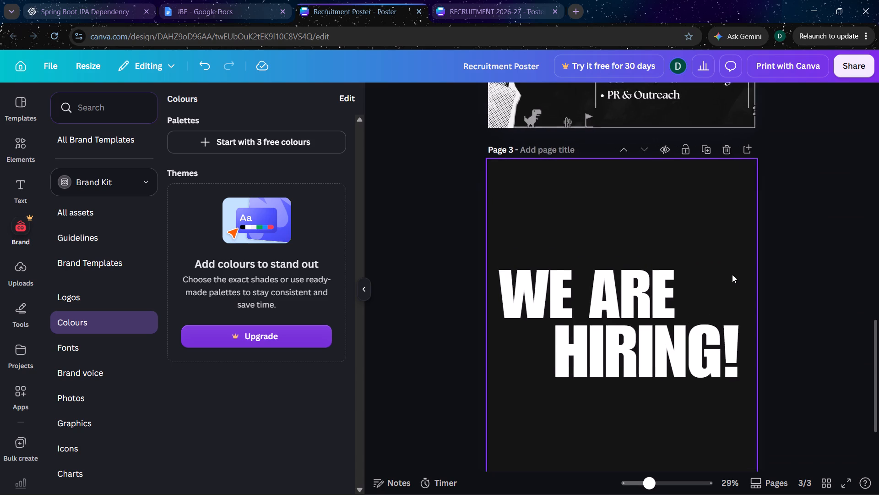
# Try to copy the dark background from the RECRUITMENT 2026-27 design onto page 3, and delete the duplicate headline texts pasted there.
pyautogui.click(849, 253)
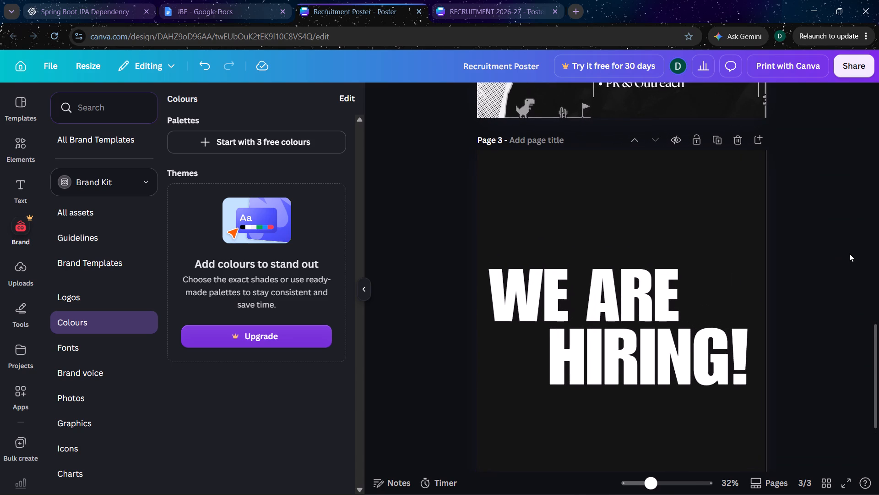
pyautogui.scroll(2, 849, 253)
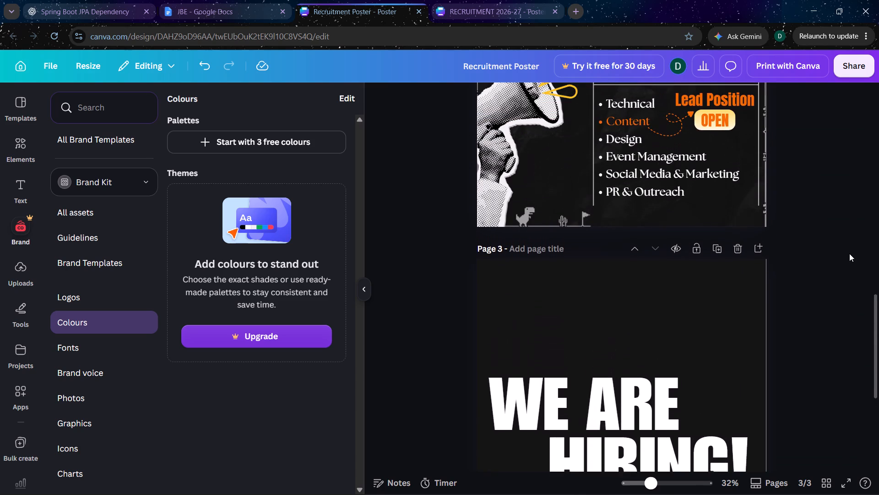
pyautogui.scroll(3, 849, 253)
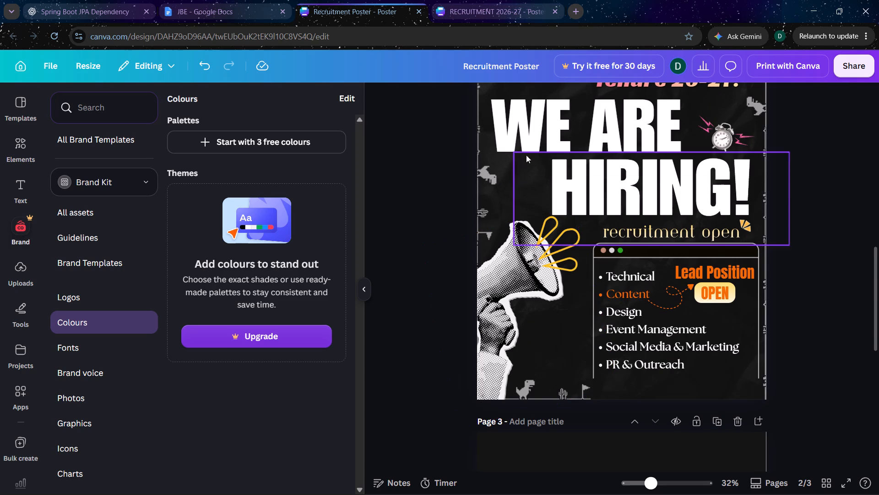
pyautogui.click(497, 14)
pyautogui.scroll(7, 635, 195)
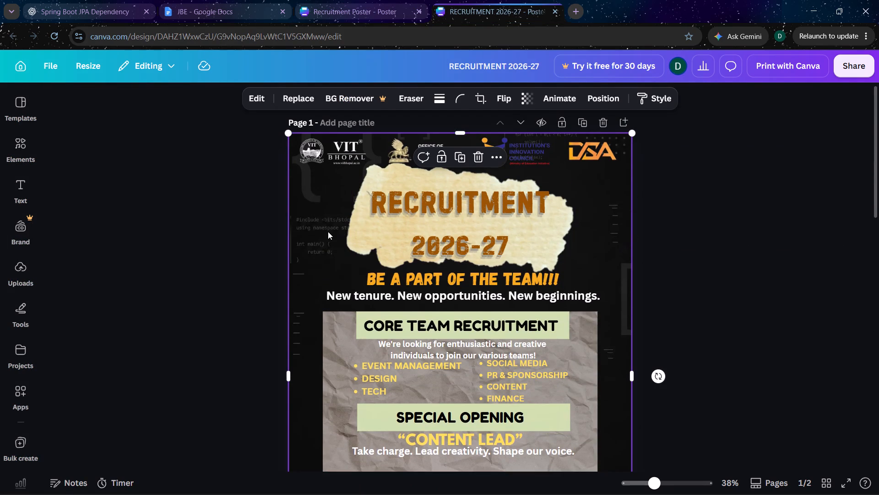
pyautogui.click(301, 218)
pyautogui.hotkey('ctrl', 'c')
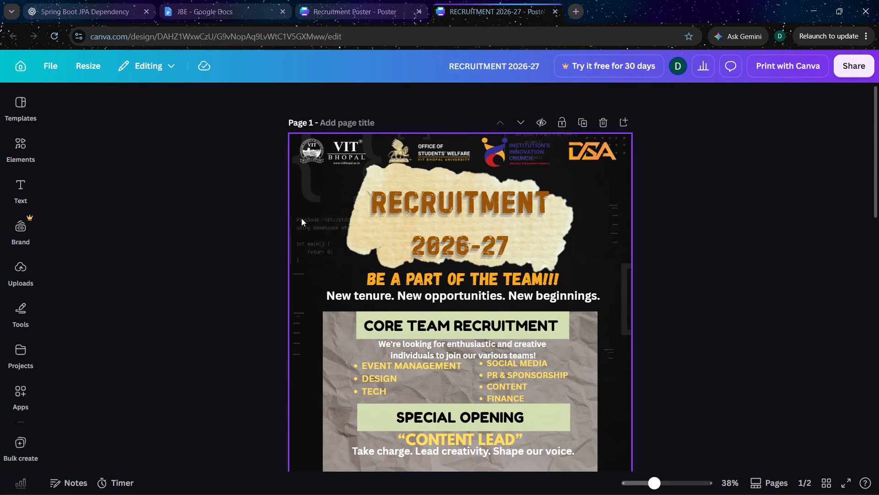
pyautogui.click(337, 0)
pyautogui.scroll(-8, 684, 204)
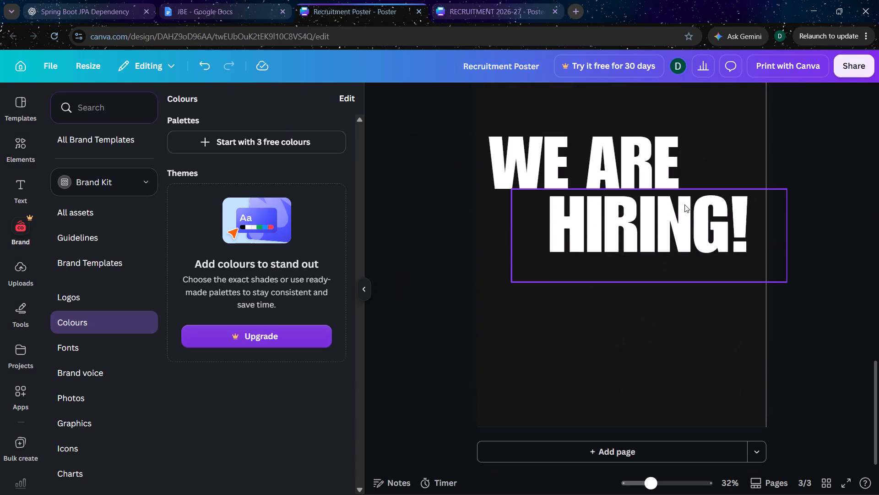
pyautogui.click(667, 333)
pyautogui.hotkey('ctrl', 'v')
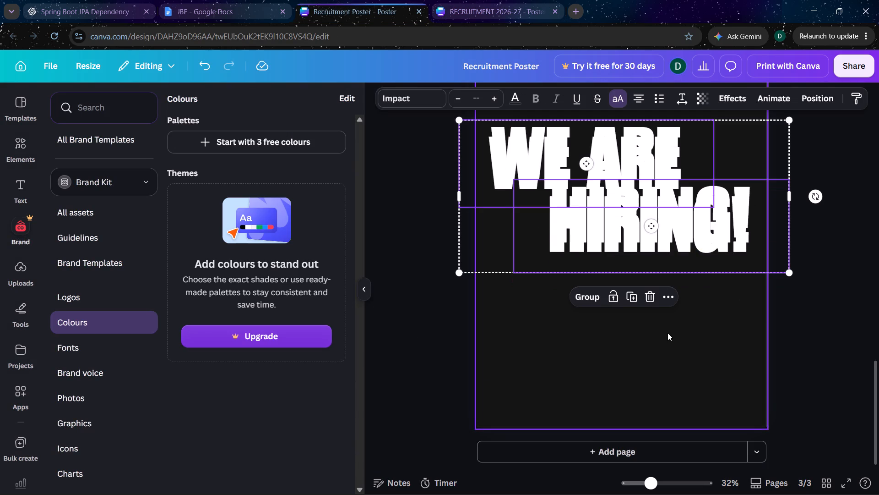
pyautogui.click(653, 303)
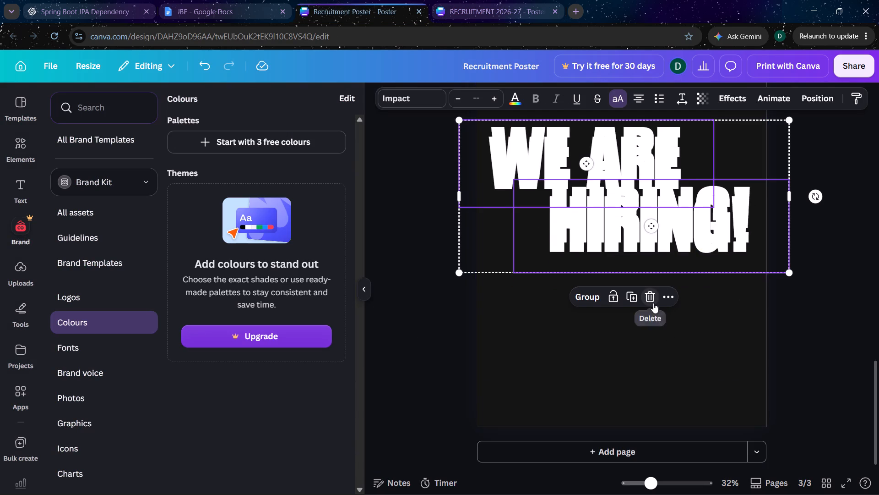
# In the RECRUITMENT 2026-27 design, open page 1's dark code-patterned background image for cropping.
pyautogui.click(489, 5)
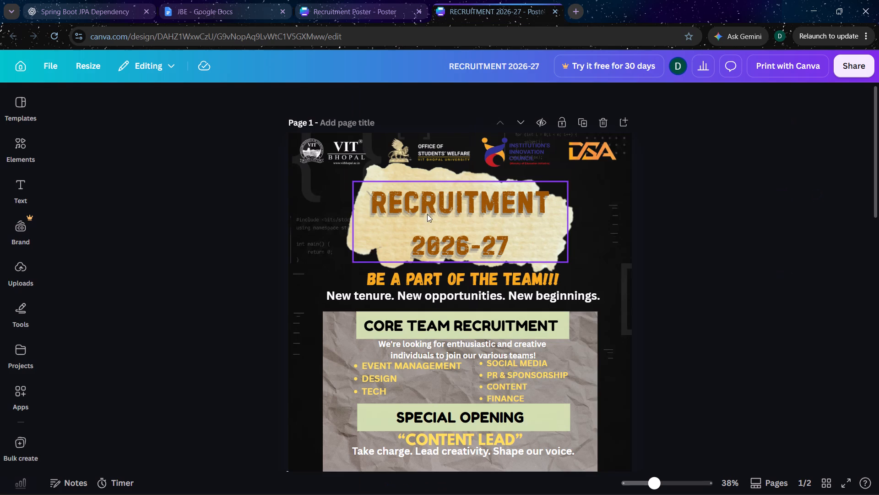
pyautogui.doubleClick(304, 232)
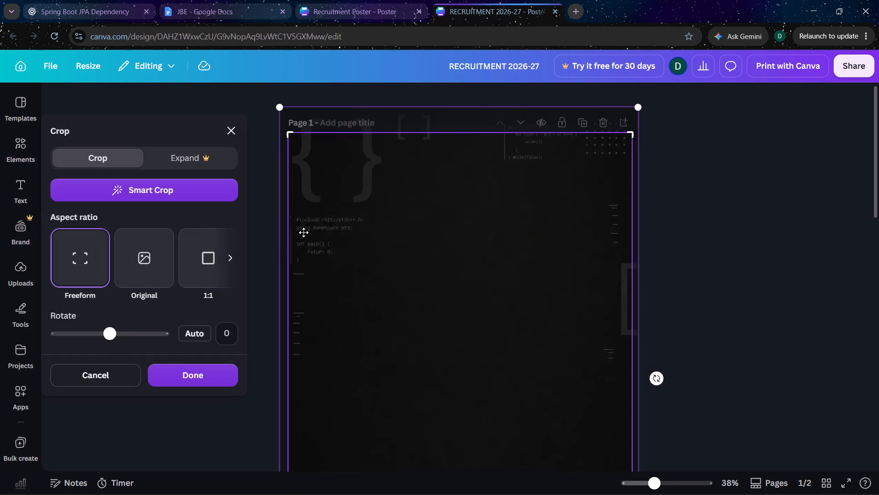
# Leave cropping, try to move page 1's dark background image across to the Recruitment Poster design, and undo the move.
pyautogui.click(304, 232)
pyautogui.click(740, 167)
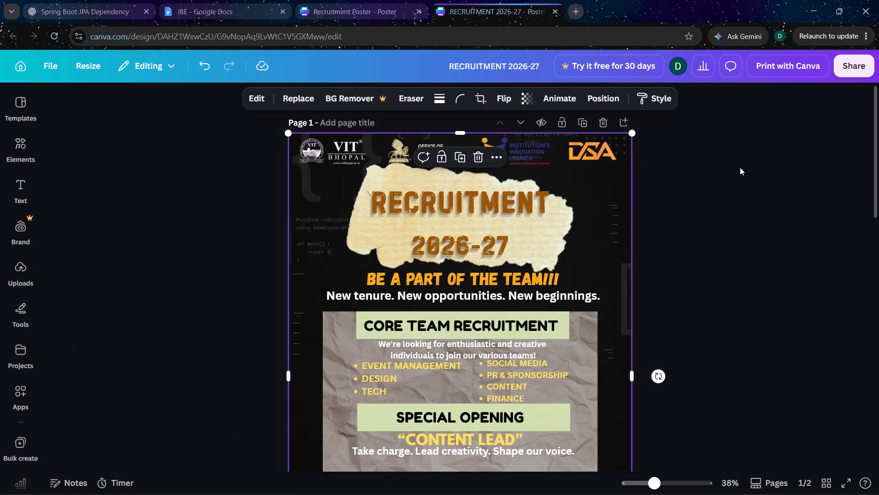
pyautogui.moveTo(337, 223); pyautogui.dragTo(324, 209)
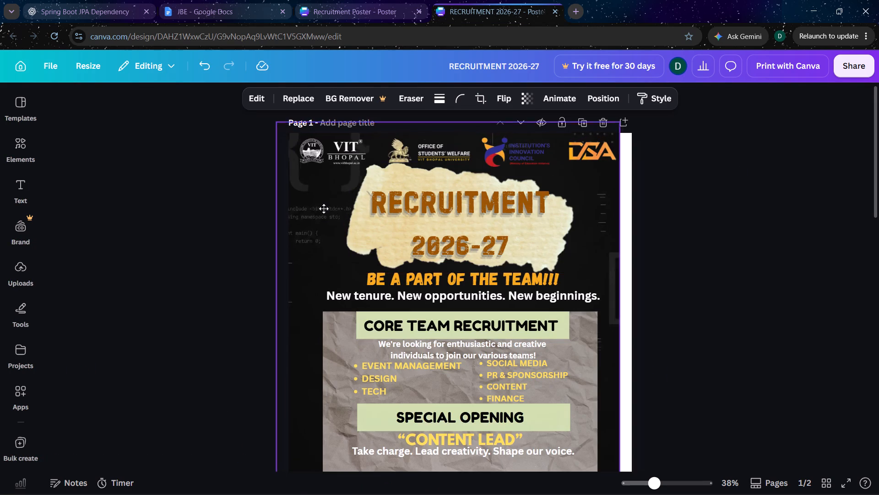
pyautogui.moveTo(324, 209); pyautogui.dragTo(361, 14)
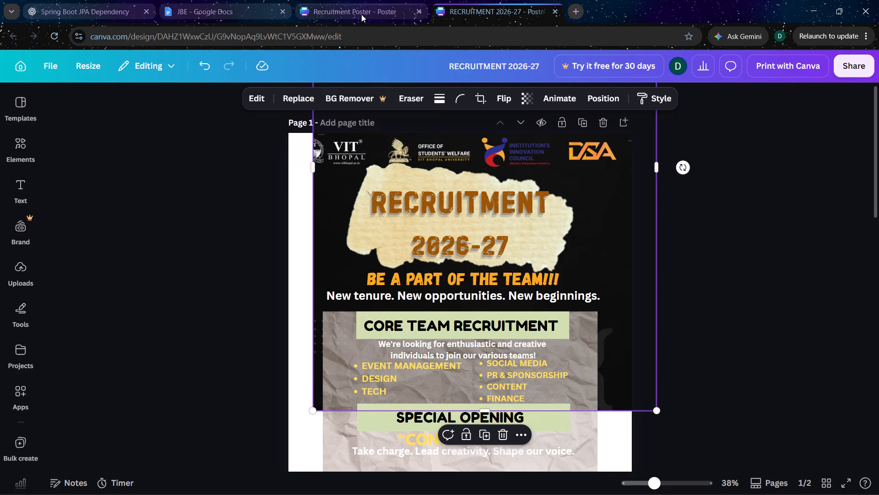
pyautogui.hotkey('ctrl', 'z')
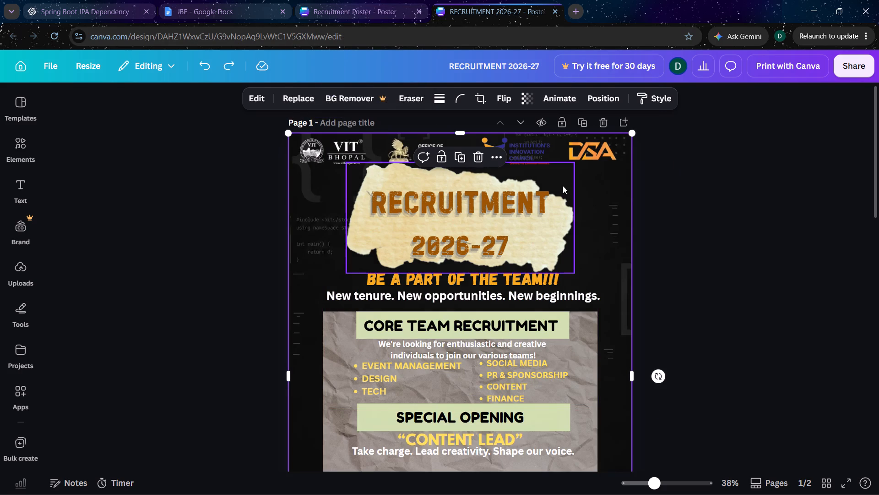
# Copy page 1's dark code-patterned background image in the RECRUITMENT 2026-27 design.
pyautogui.click(499, 162)
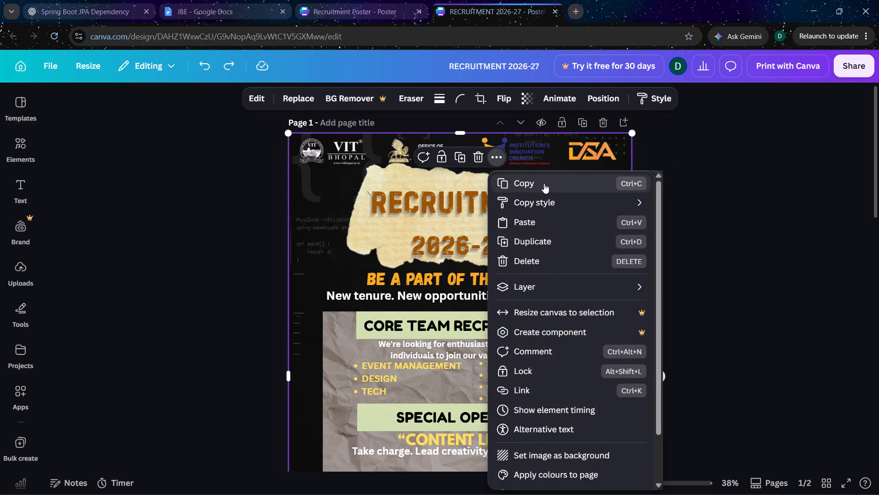
pyautogui.click(543, 183)
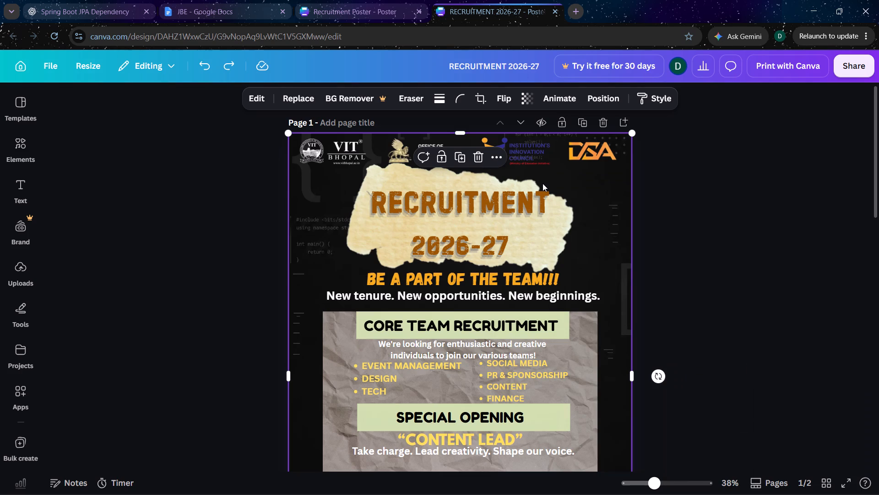
# Snap the RECRUITMENT 2026-27 window to the right half of the screen and separate the Recruitment Poster tab into its own window.
pyautogui.press('super+Right')
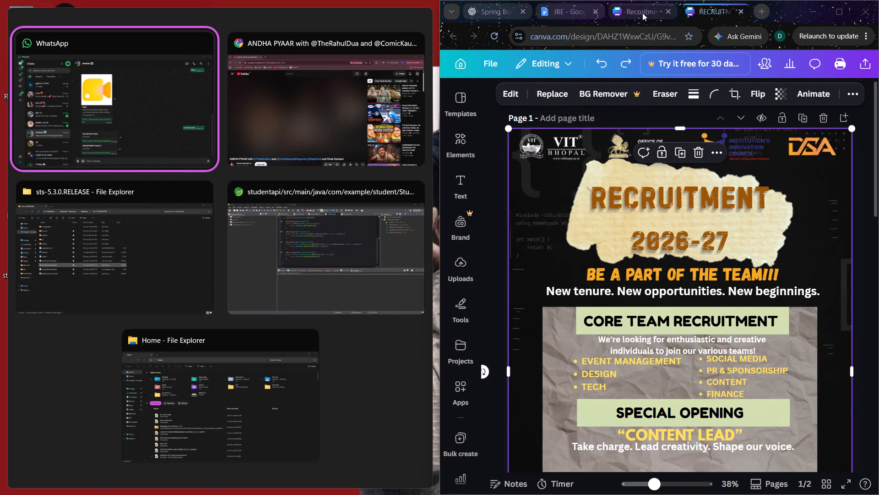
pyautogui.moveTo(639, 11); pyautogui.dragTo(146, 40)
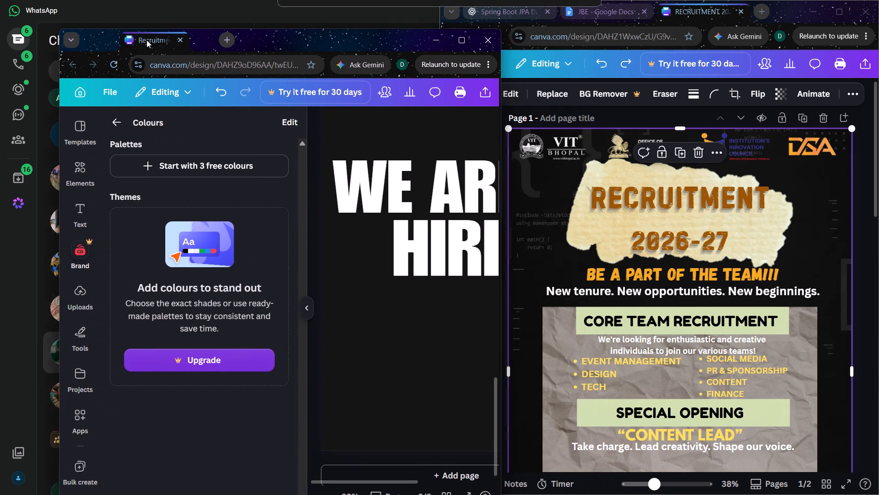
pyautogui.moveTo(146, 40); pyautogui.dragTo(131, 34)
pyautogui.moveTo(302, 33); pyautogui.dragTo(614, 115)
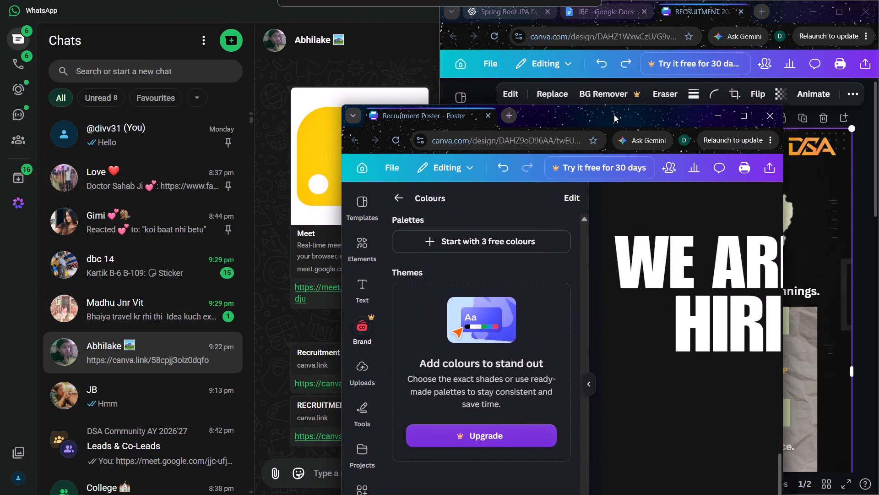
pyautogui.moveTo(614, 115); pyautogui.dragTo(507, 209)
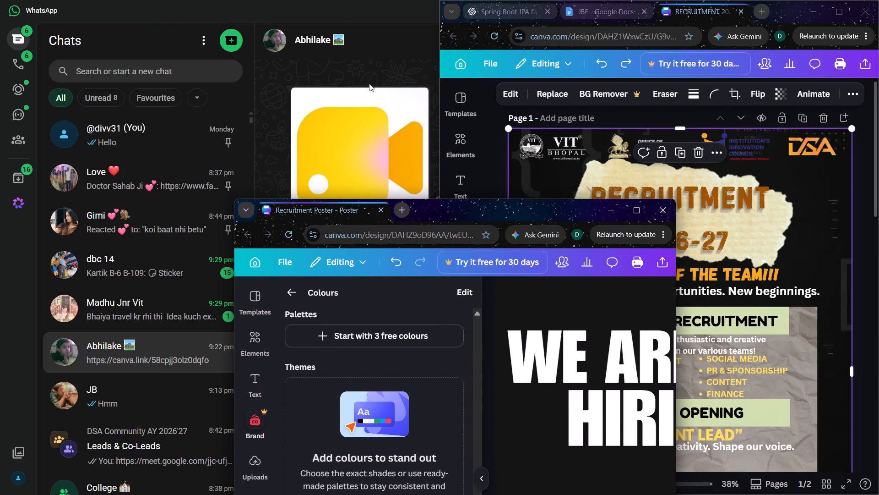
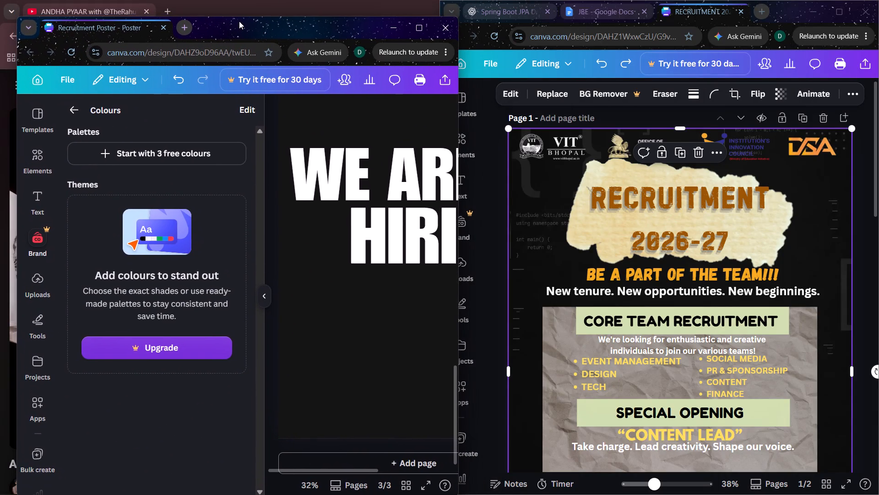
# Arrange the Recruitment Poster window side by side with the RECRUITMENT 2026-27 design and collapse its Colours sidebar beside page 3.
pyautogui.moveTo(253, 22); pyautogui.dragTo(339, 15)
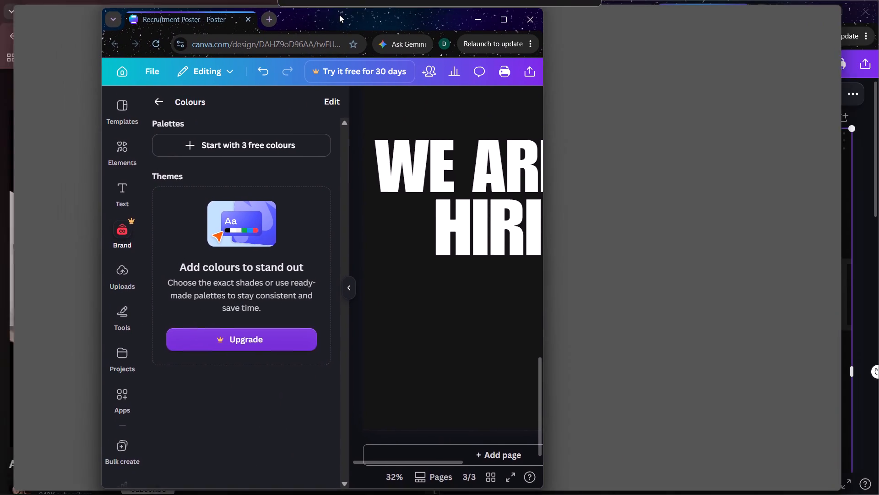
pyautogui.moveTo(339, 15); pyautogui.dragTo(313, 77)
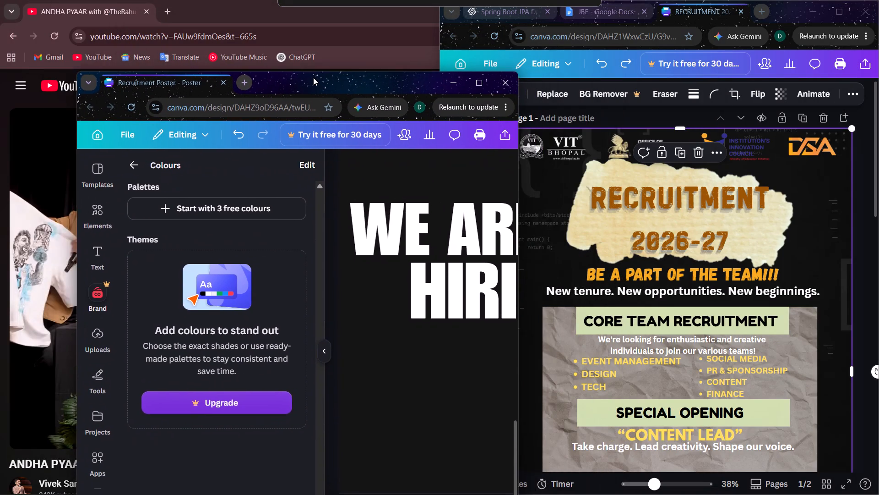
pyautogui.moveTo(313, 77); pyautogui.dragTo(283, 62)
pyautogui.press('super+Left')
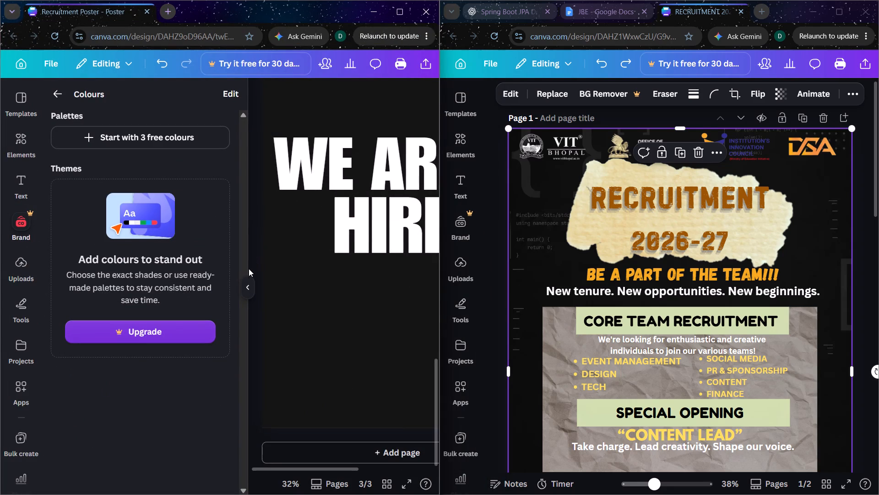
pyautogui.click(249, 284)
pyautogui.click(417, 332)
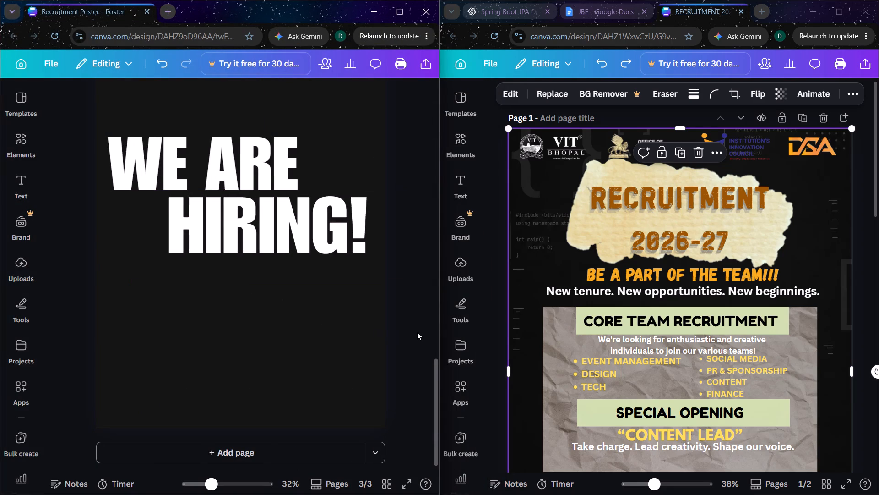
# In the RECRUITMENT 2026-27 design, select page 1's dark code-patterned background image and start moving it.
pyautogui.click(531, 226)
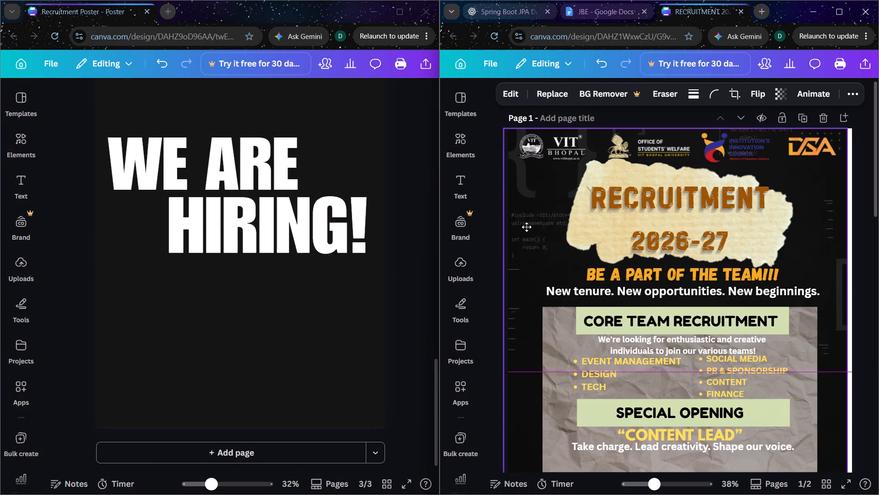
# Leave cropping and copy the dark code-patterned background image from the RECRUITMENT 2026-27 design onto page 3 of the Recruitment Poster.
pyautogui.hotkey('ctrl', 'z')
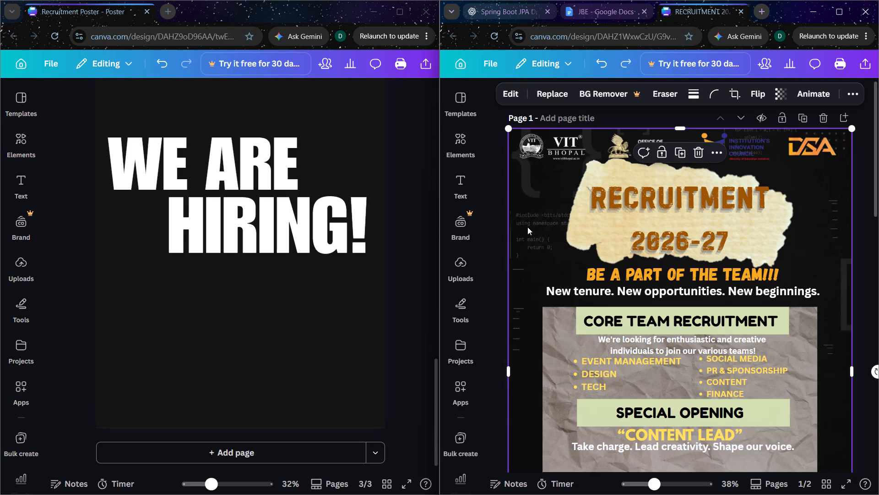
pyautogui.hotkey('ctrl', 'c')
pyautogui.click(363, 302)
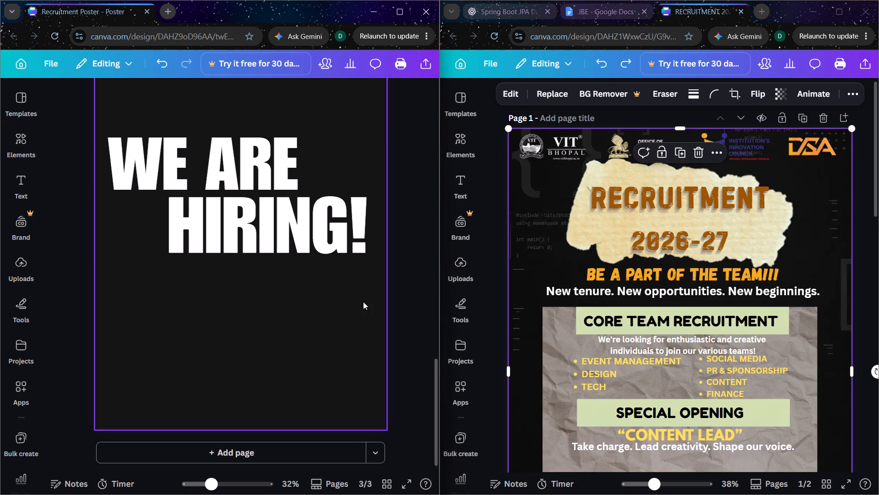
pyautogui.hotkey('ctrl', 'v')
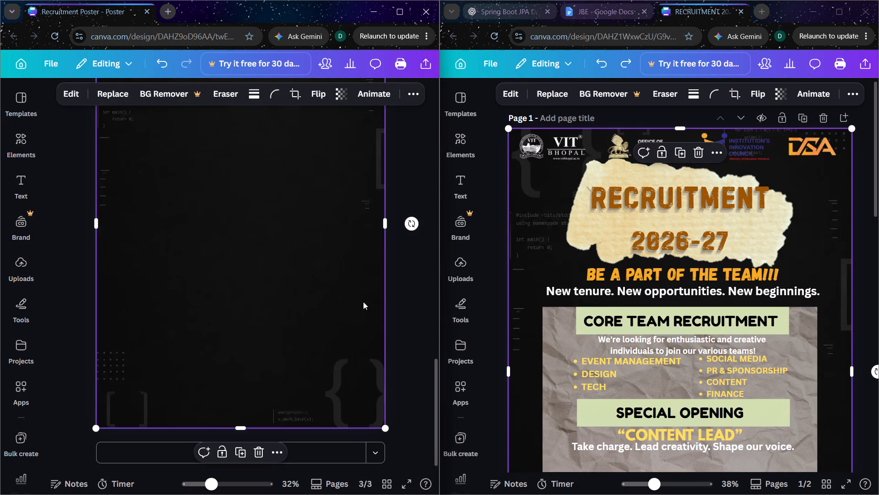
pyautogui.scroll(3, 422, 294)
pyautogui.click(422, 294)
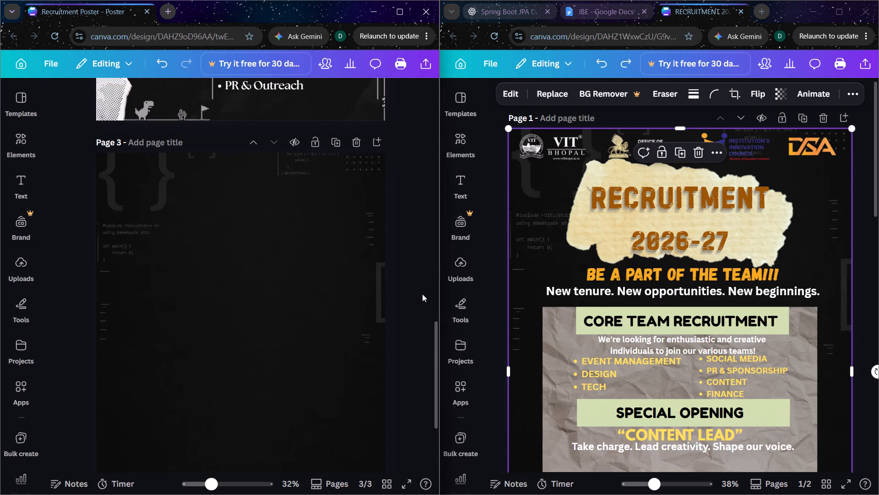
# Reorder page 3's layers so the code-patterned background image sits beneath the WE ARE and HIRING! texts.
pyautogui.click(297, 284)
pyautogui.rightClick(297, 284)
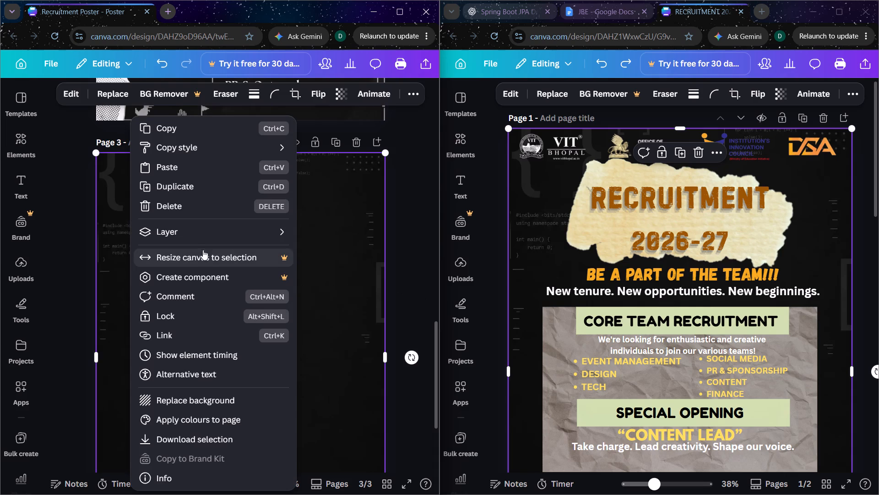
pyautogui.click(191, 237)
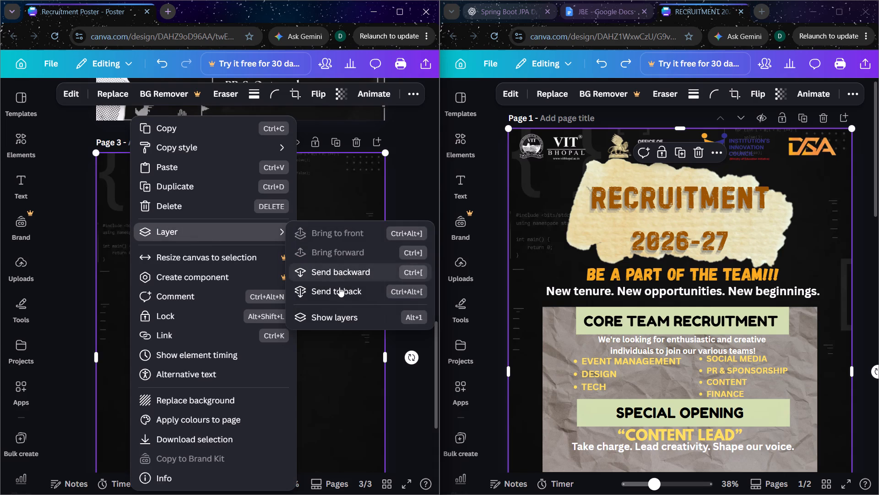
pyautogui.click(336, 317)
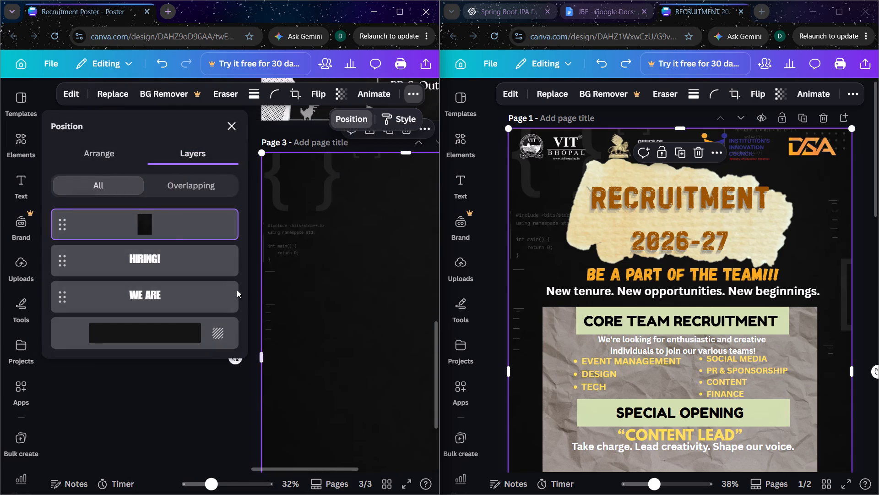
pyautogui.moveTo(169, 224); pyautogui.dragTo(178, 301)
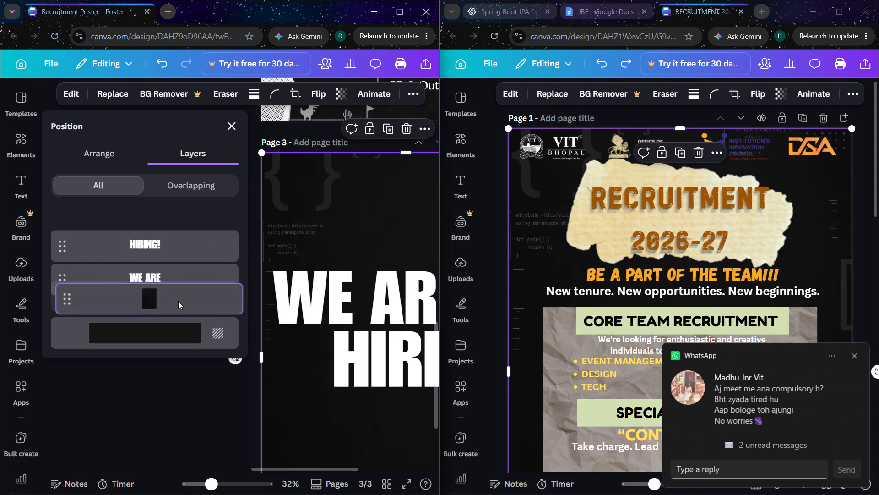
pyautogui.click(184, 411)
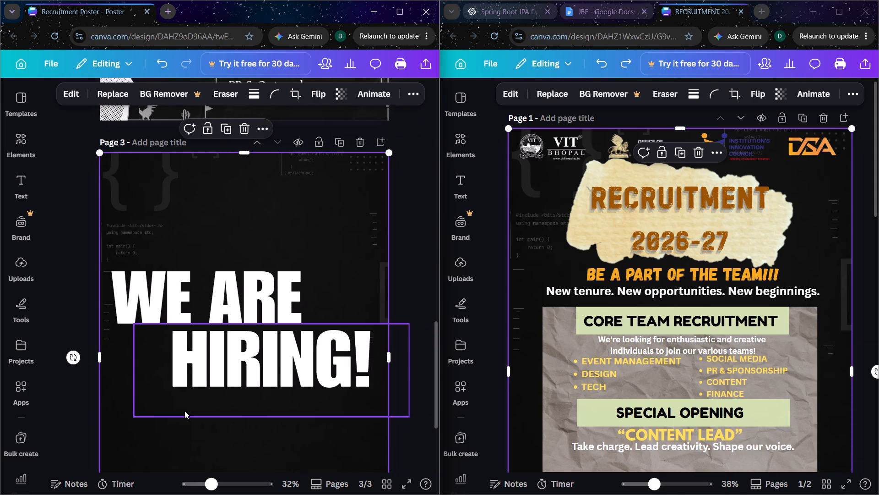
pyautogui.click(423, 282)
pyautogui.scroll(-4, 423, 282)
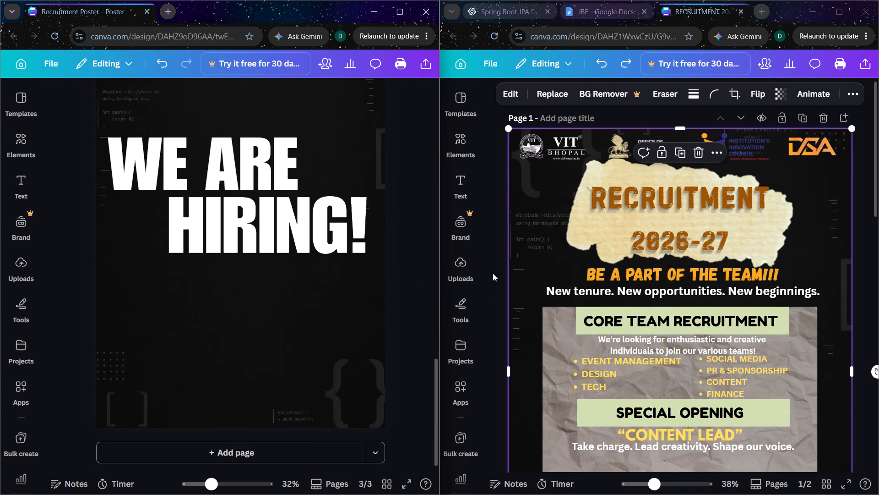
# Copy the dinosaur, cactus and flag graphic from the bottom of page 2 onto page 3.
pyautogui.scroll(4, 400, 211)
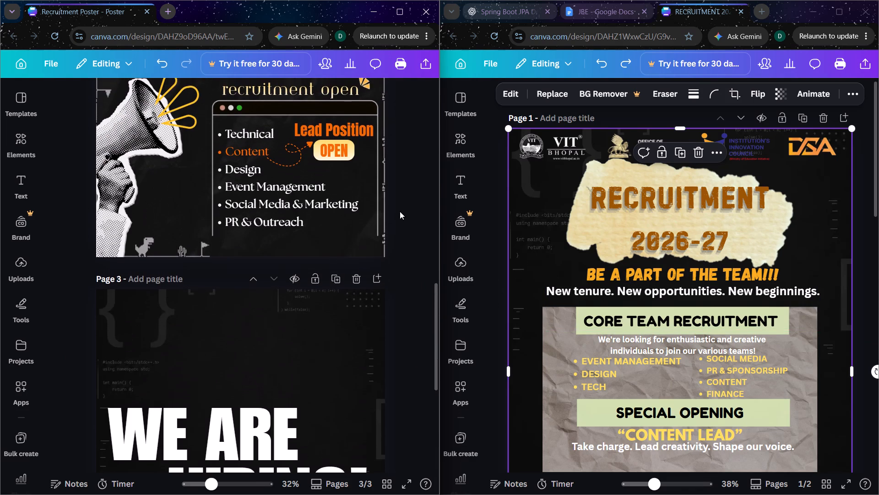
pyautogui.click(173, 232)
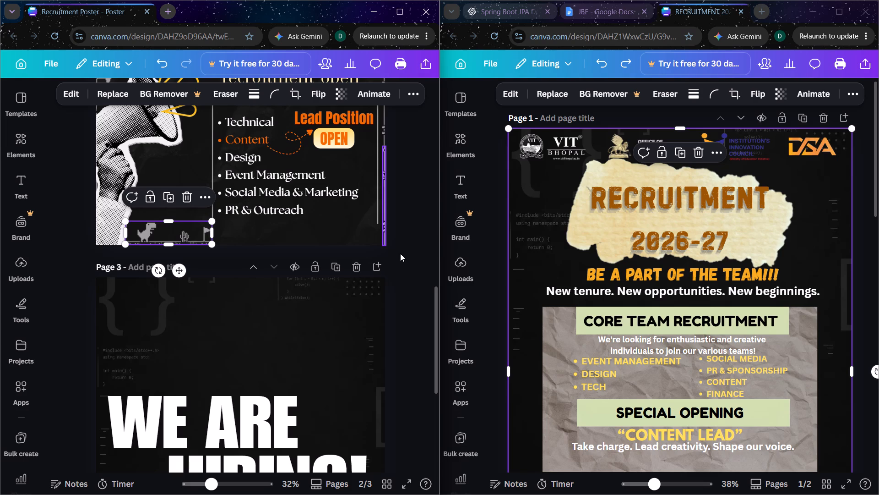
pyautogui.hotkey('ctrl', 'z')
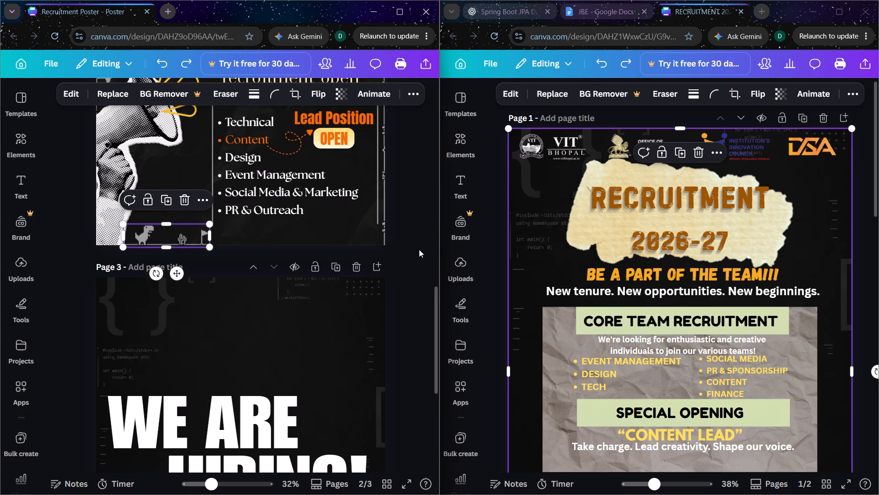
pyautogui.click(419, 249)
pyautogui.hscroll(1, 419, 249)
pyautogui.click(169, 243)
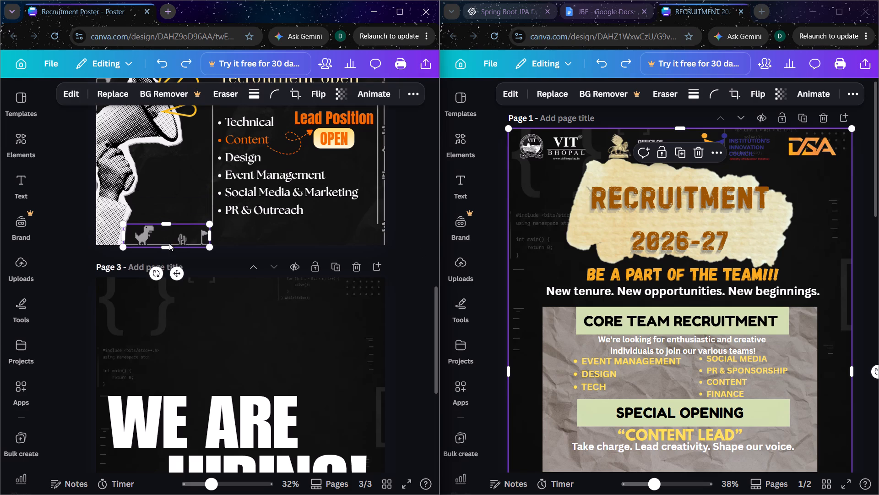
pyautogui.hotkey('ctrl', 'c')
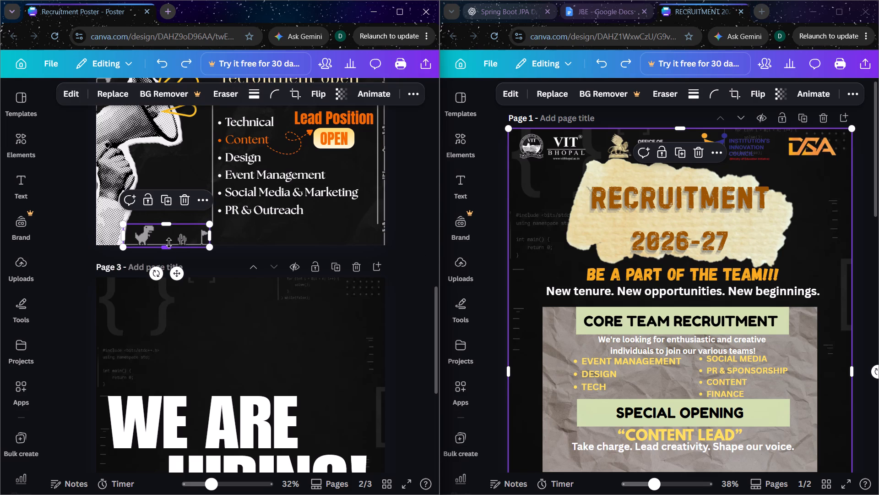
pyautogui.scroll(-4, 404, 296)
pyautogui.click(304, 383)
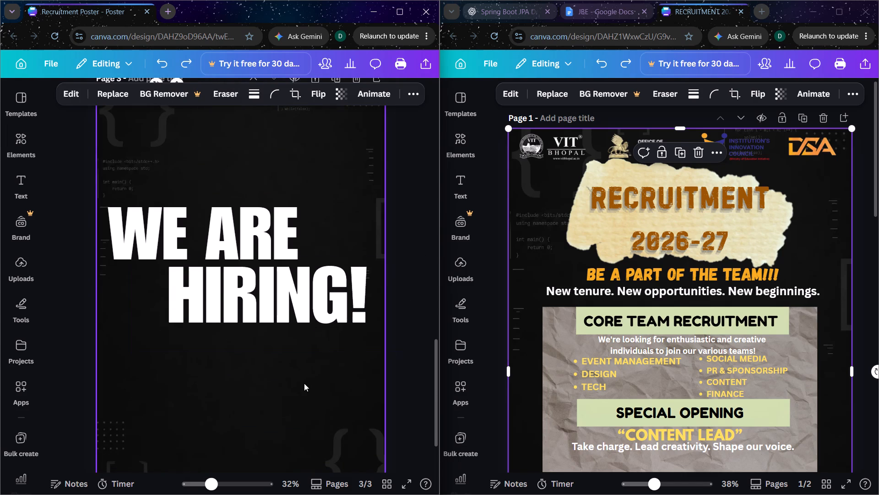
pyautogui.hotkey('ctrl', 'v')
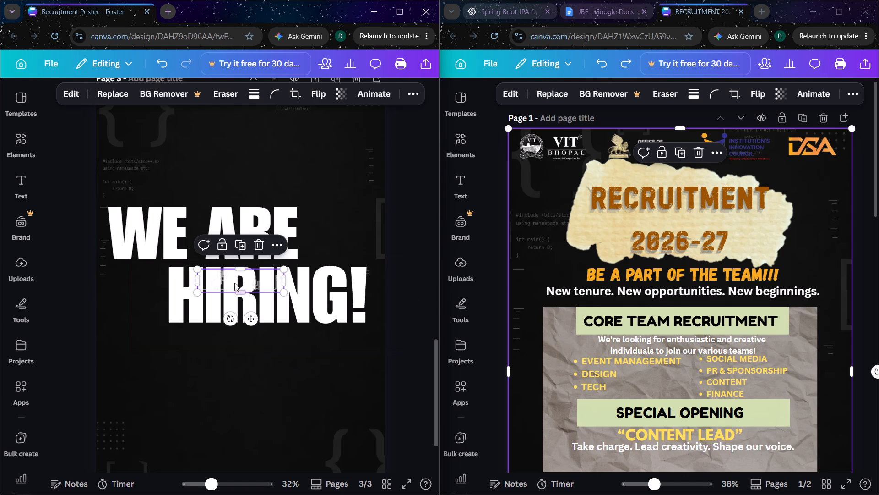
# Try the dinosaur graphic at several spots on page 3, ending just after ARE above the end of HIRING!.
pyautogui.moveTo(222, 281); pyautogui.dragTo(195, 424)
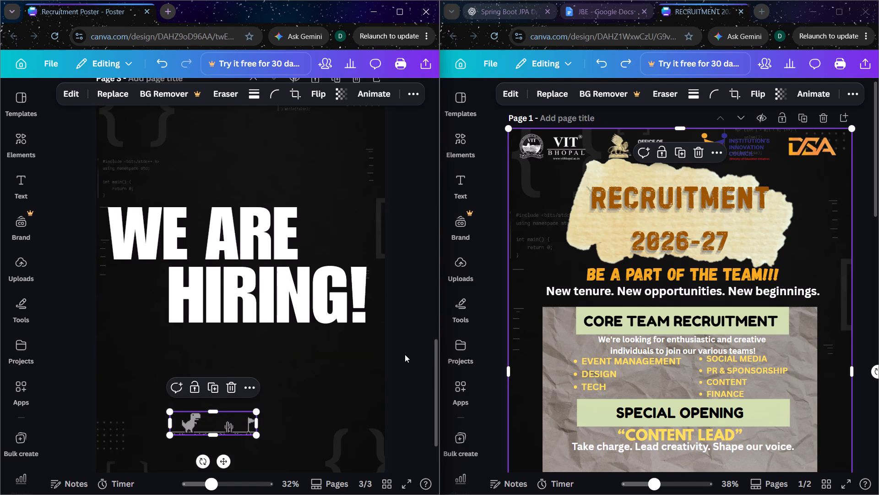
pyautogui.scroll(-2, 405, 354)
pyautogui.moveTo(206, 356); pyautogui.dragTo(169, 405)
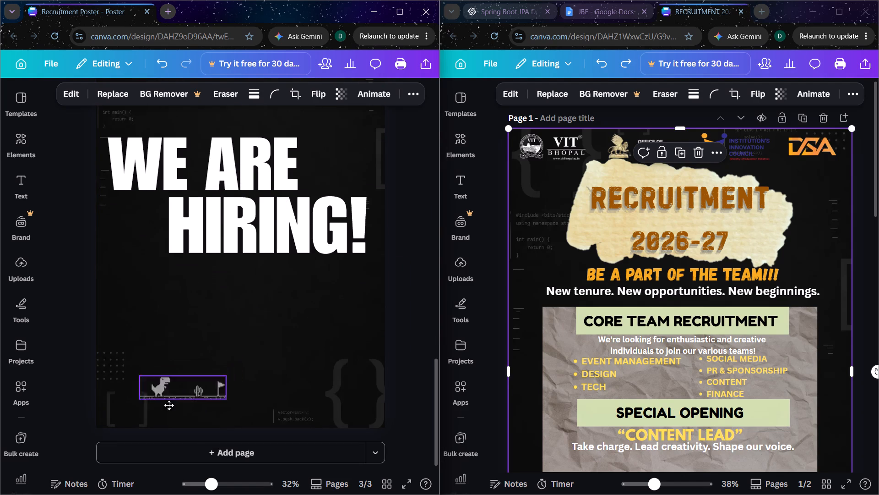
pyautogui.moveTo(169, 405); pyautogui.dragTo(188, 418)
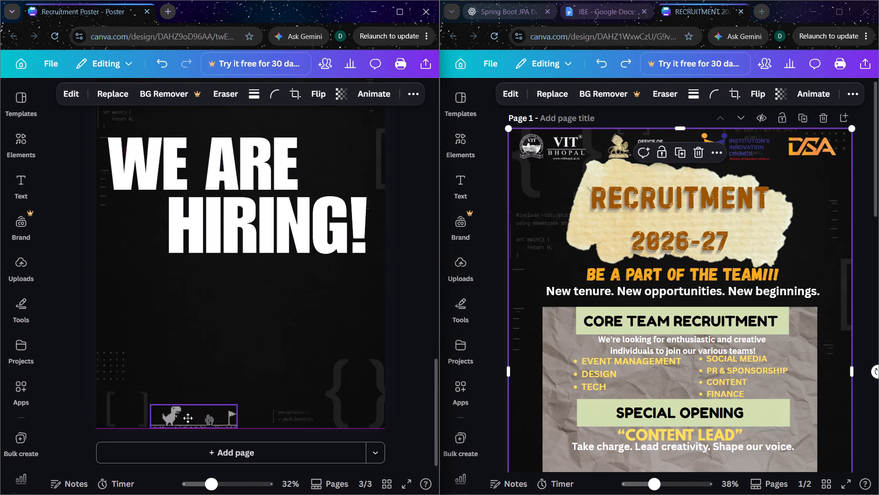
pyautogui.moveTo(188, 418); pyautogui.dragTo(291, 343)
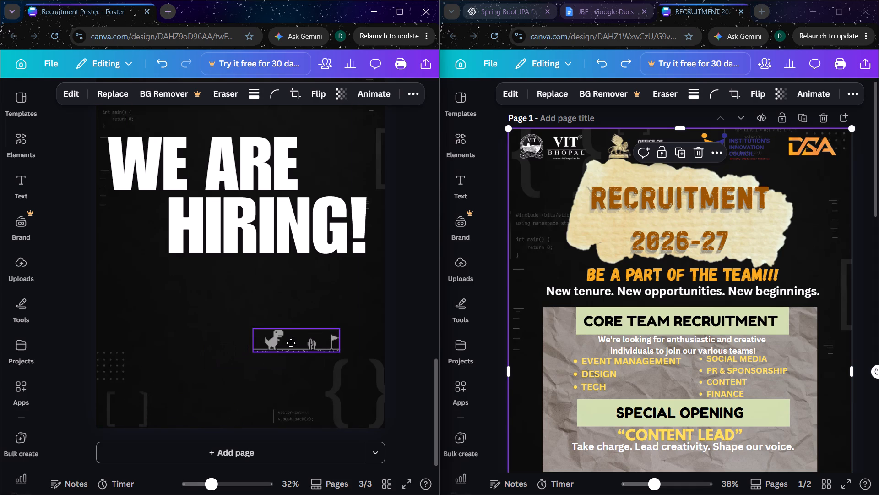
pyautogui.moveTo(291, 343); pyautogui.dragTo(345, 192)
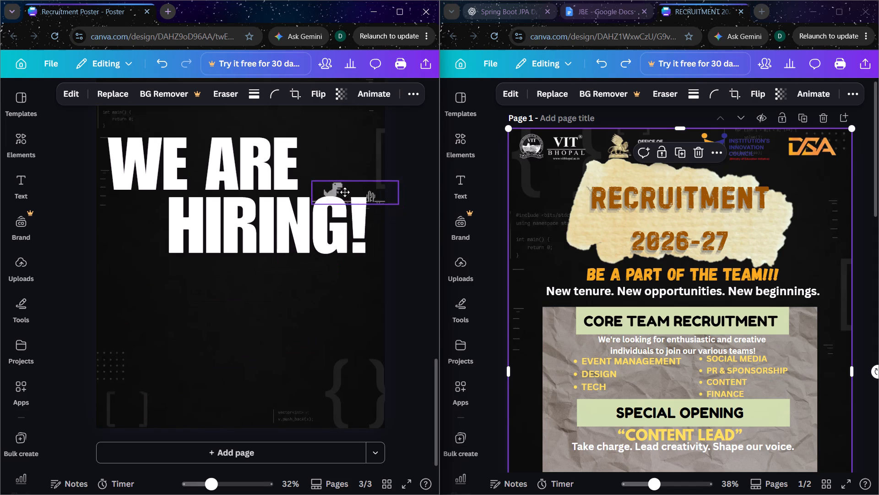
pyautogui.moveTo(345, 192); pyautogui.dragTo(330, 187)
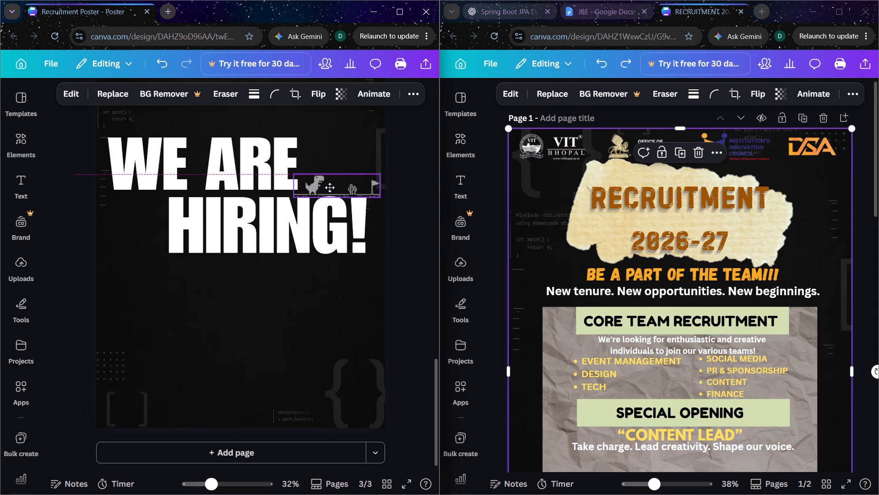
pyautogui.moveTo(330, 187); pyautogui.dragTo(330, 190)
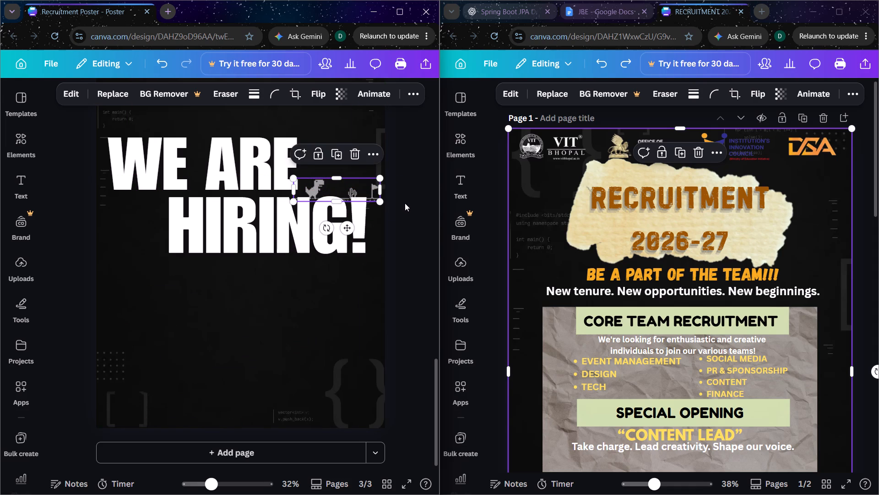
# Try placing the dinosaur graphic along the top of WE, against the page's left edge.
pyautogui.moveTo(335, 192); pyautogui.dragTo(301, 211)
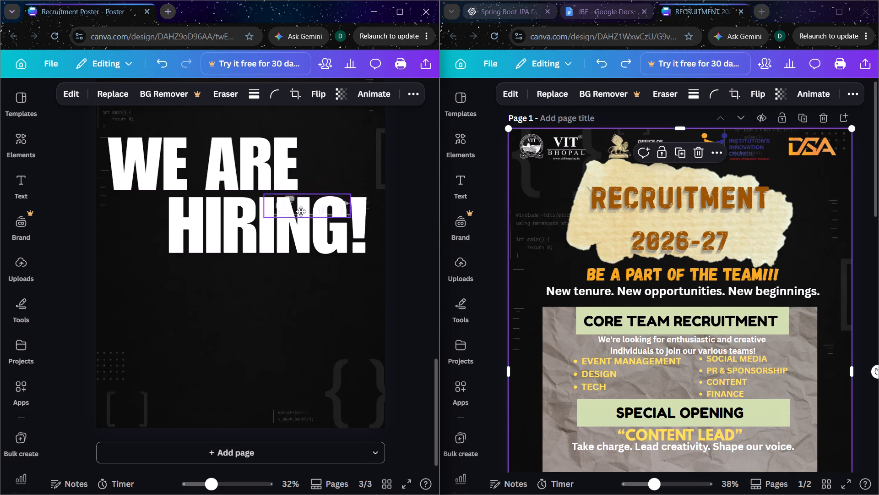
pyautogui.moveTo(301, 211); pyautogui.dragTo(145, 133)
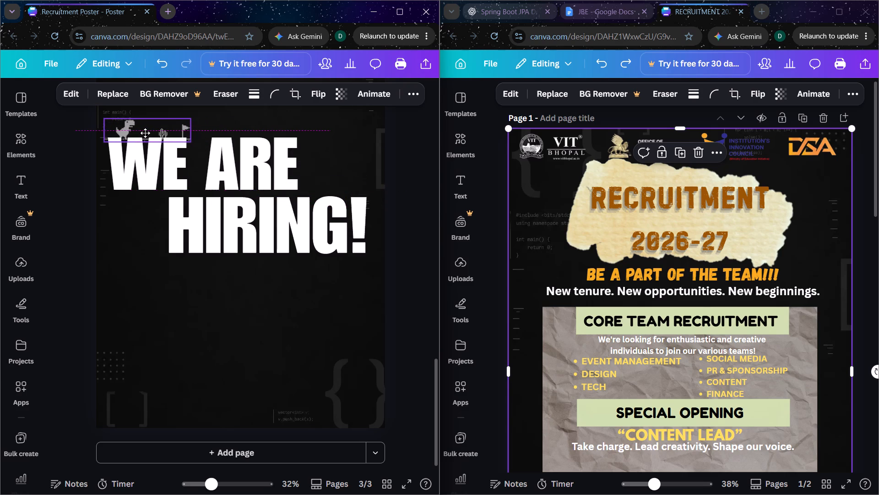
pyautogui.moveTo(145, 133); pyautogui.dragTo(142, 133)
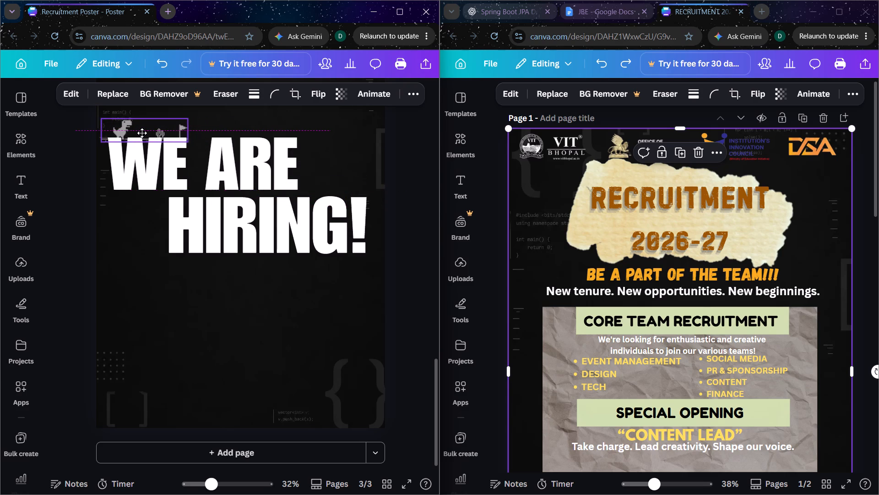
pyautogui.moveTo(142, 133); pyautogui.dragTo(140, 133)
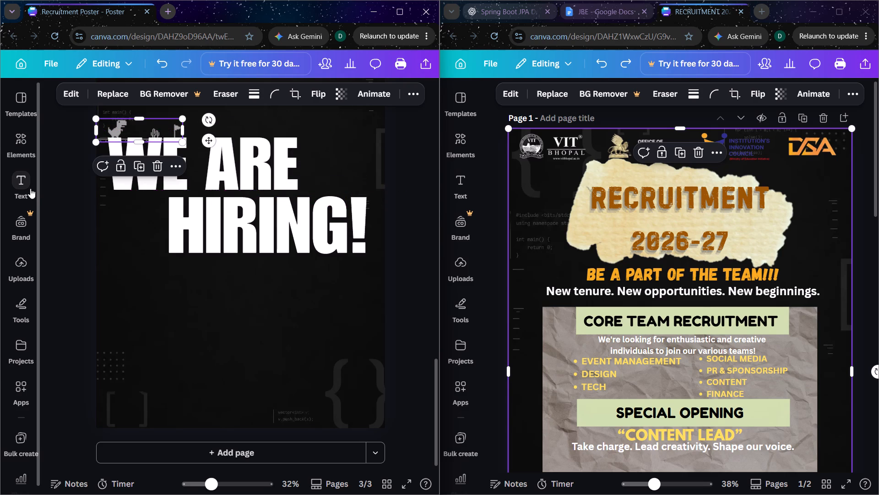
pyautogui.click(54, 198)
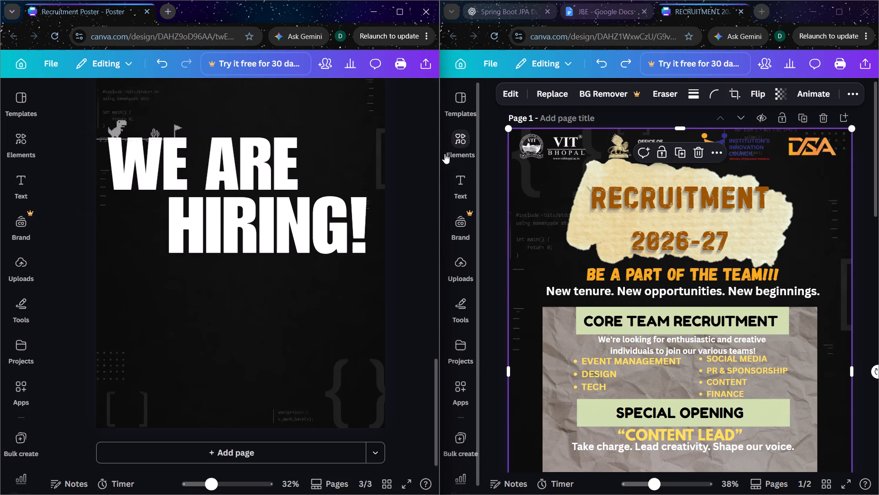
# Move the dinosaur graphic into the gap below WE, directly left of HIRING!, slightly past the page's left edge.
pyautogui.scroll(3, 408, 152)
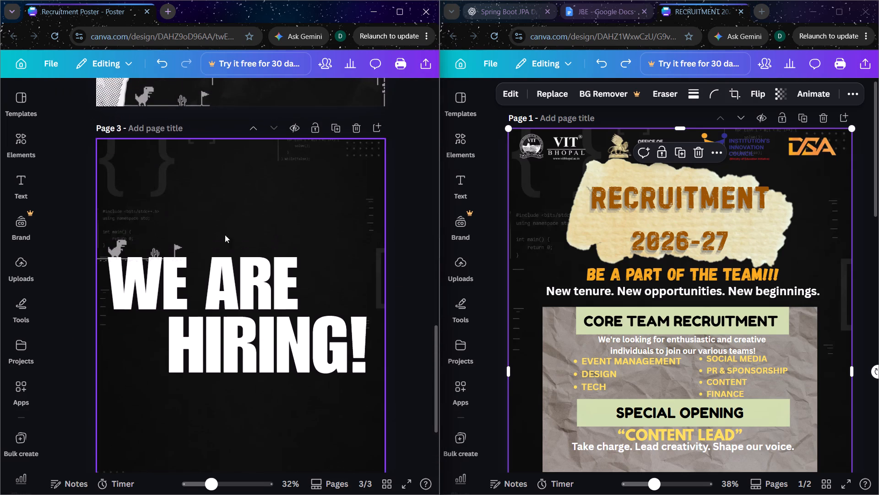
pyautogui.moveTo(130, 251); pyautogui.dragTo(303, 321)
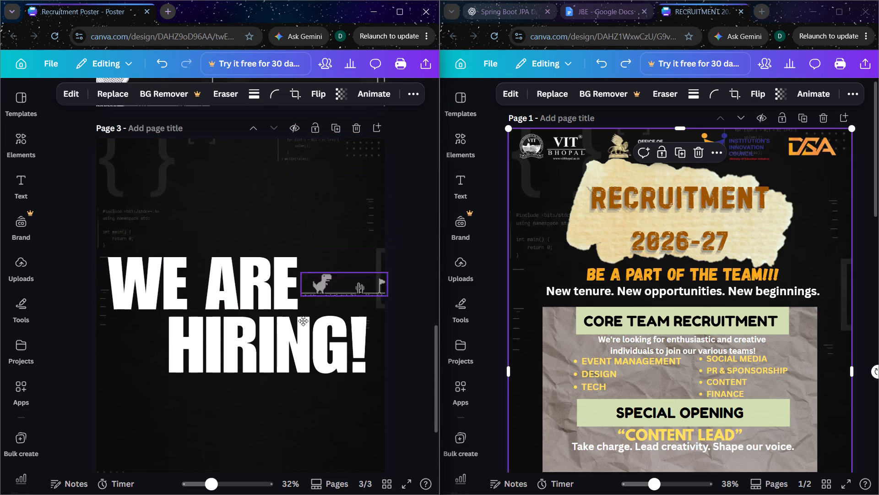
pyautogui.moveTo(303, 321); pyautogui.dragTo(122, 330)
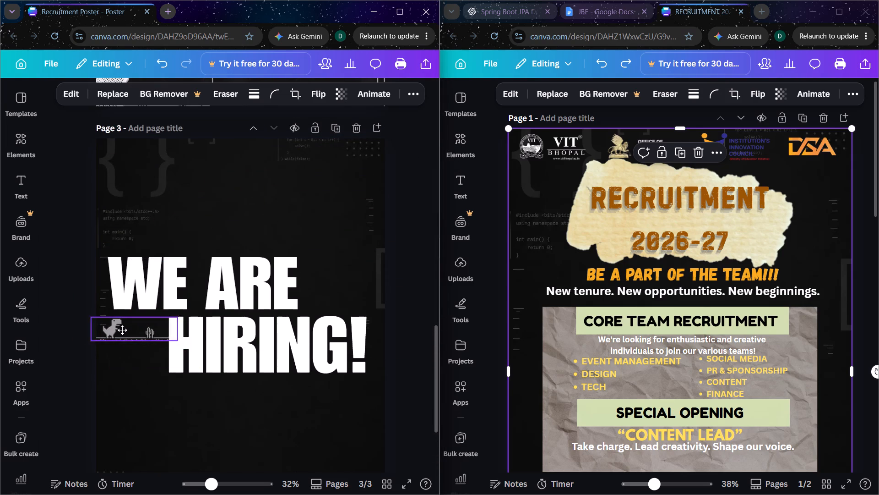
pyautogui.moveTo(122, 330); pyautogui.dragTo(114, 327)
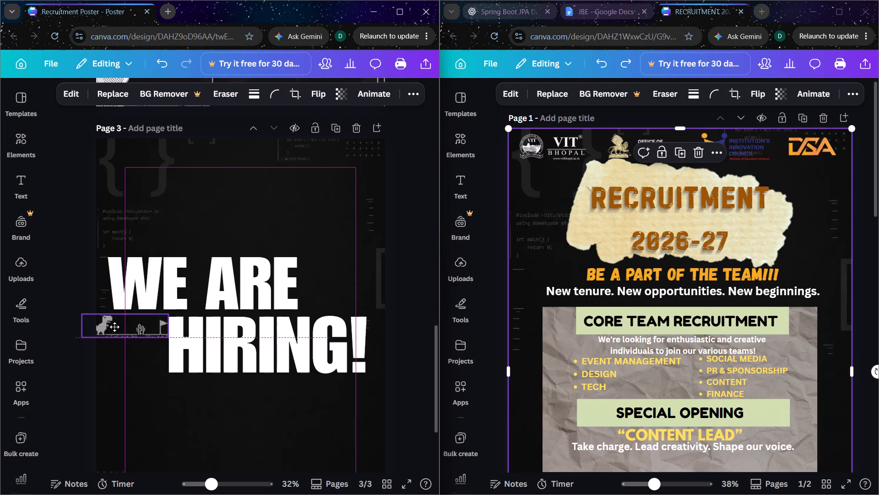
pyautogui.moveTo(114, 327); pyautogui.dragTo(120, 332)
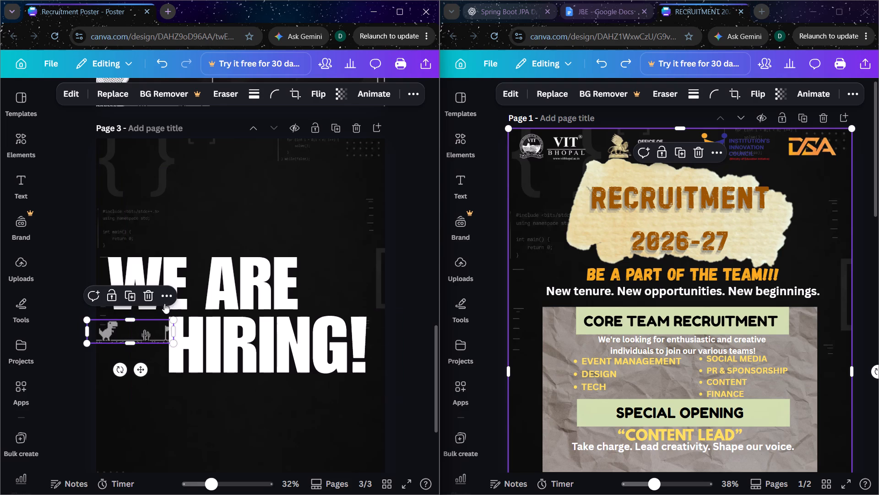
# Rotate the dinosaur, cactus and flag graphic on page 3 to about 90° so it stands vertically.
pyautogui.click(166, 300)
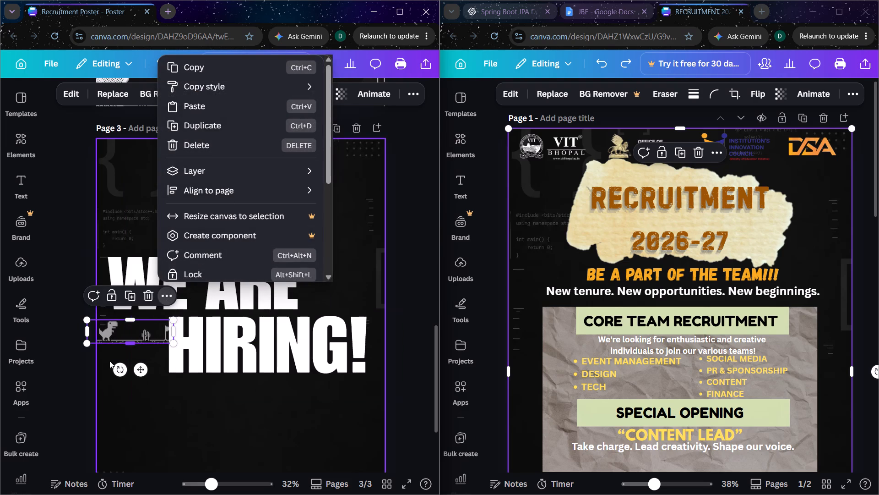
pyautogui.moveTo(118, 372); pyautogui.dragTo(65, 324)
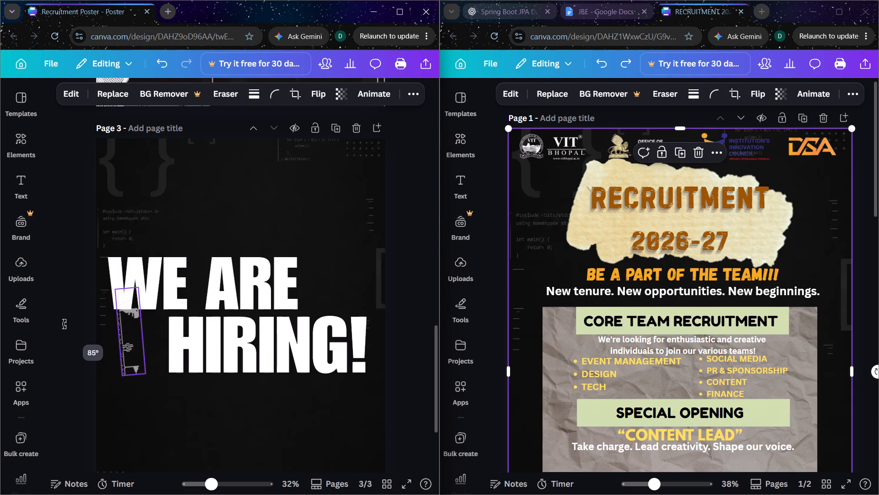
pyautogui.moveTo(65, 324); pyautogui.dragTo(62, 322)
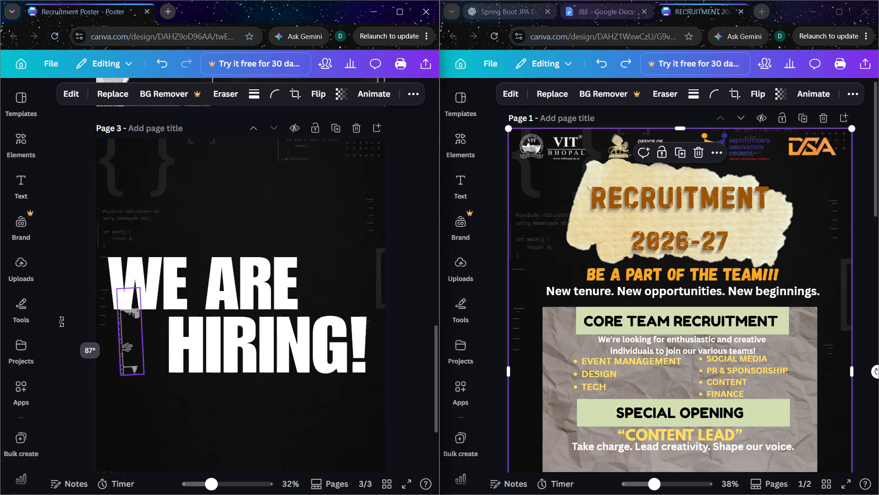
pyautogui.moveTo(62, 322); pyautogui.dragTo(56, 321)
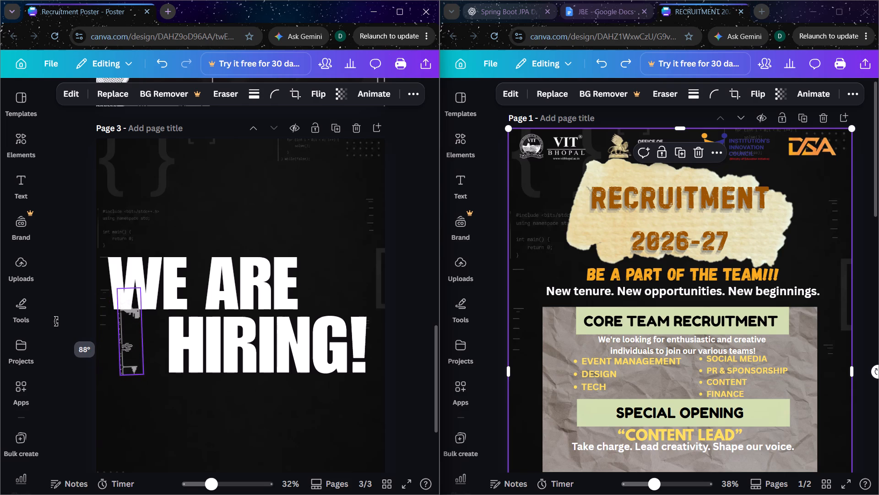
pyautogui.moveTo(56, 321); pyautogui.dragTo(50, 315)
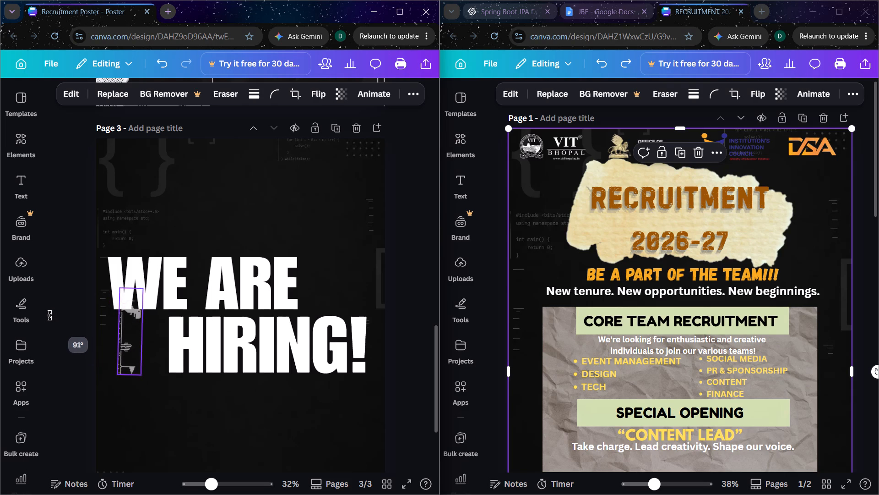
pyautogui.moveTo(50, 315); pyautogui.dragTo(51, 319)
# Place the vertical dinosaur graphic below WE along the page's left edge, nudged slightly past the edge.
pyautogui.moveTo(126, 335); pyautogui.dragTo(131, 359)
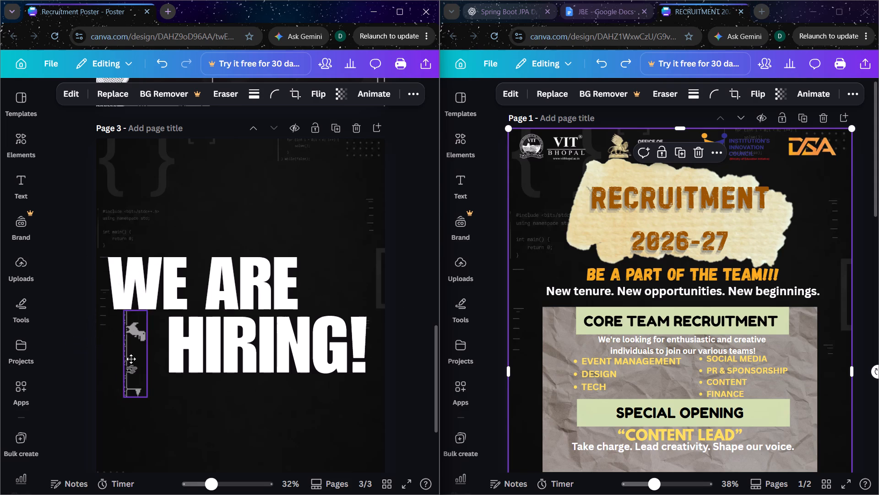
pyautogui.moveTo(131, 359); pyautogui.dragTo(104, 363)
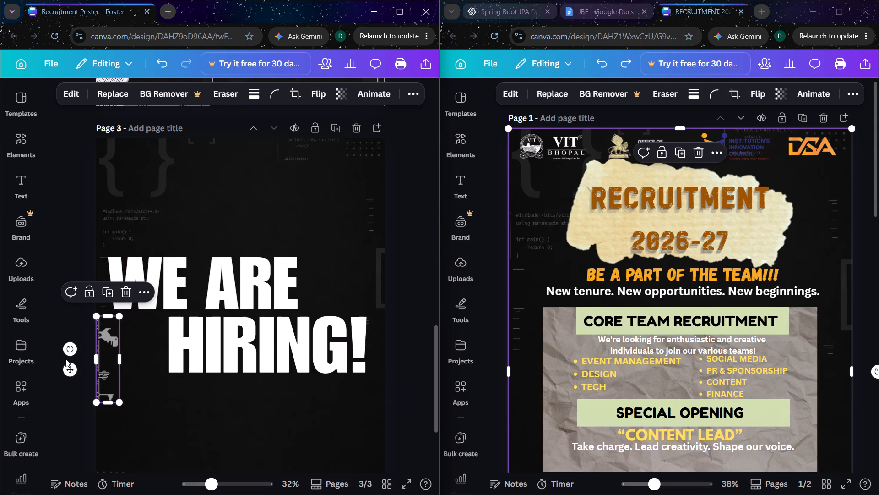
pyautogui.click(65, 359)
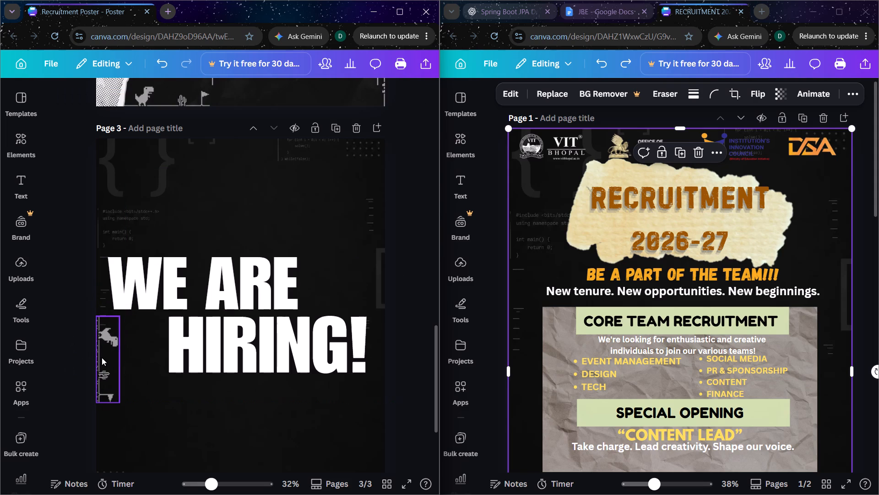
pyautogui.click(102, 357)
pyautogui.press('Left')
pyautogui.press('Left')
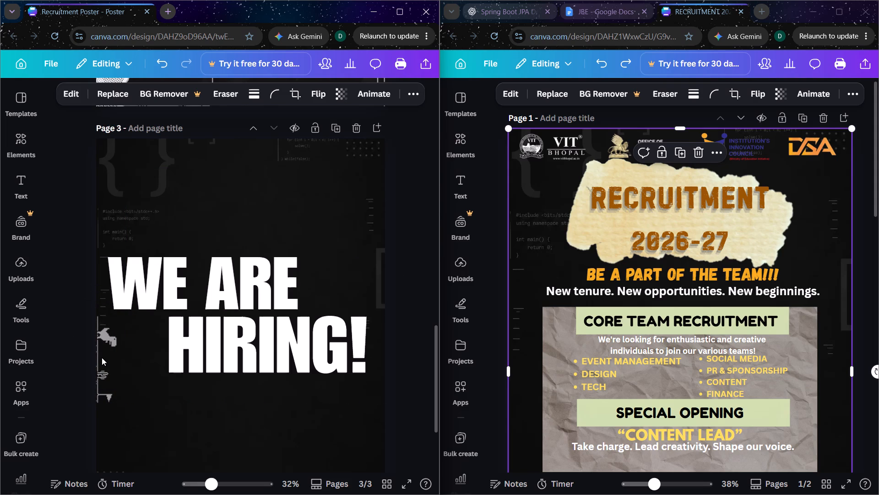
pyautogui.press('Left')
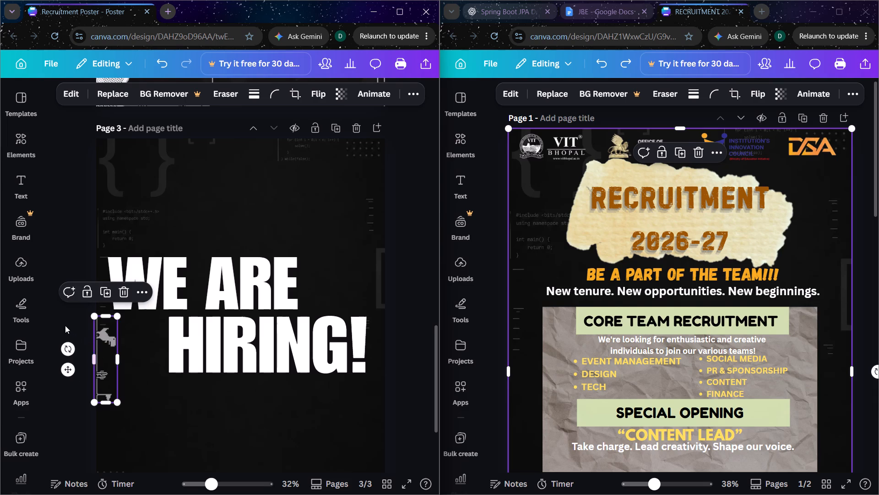
pyautogui.click(61, 322)
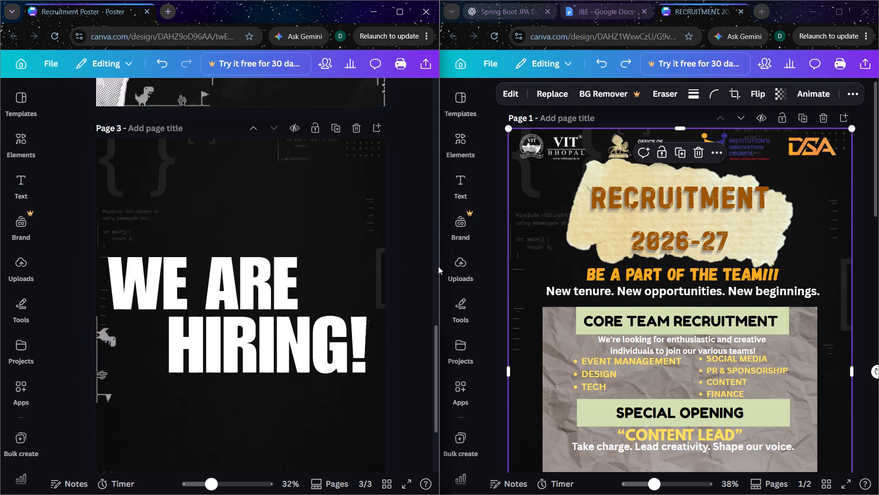
# Copy the hand-held megaphone graphic from page 2 onto page 3.
pyautogui.scroll(5, 406, 181)
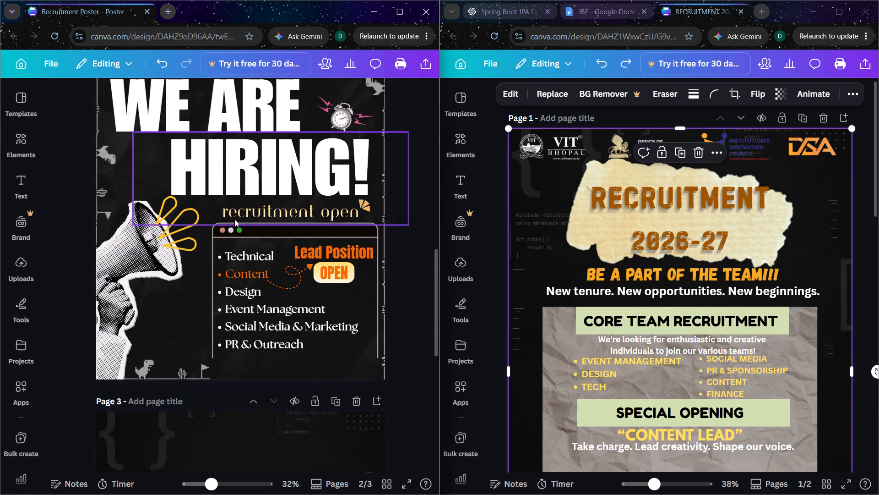
pyautogui.click(126, 252)
pyautogui.hotkey('ctrl', 'c')
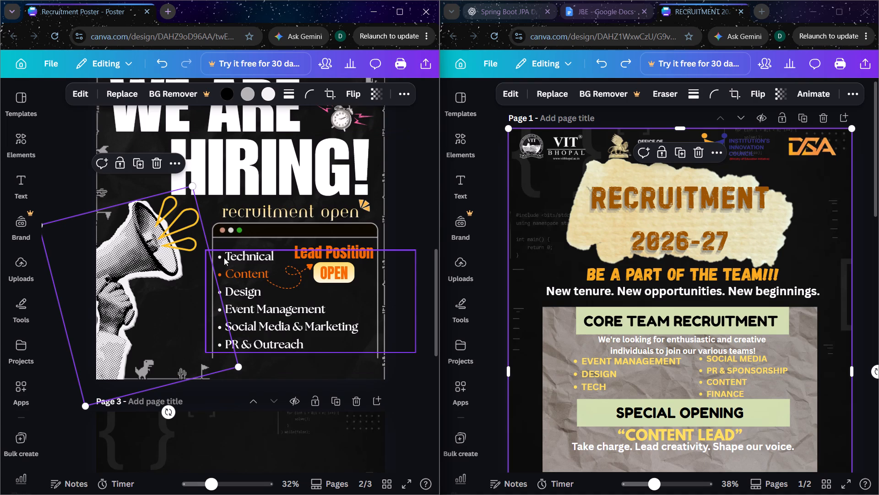
pyautogui.click(416, 329)
pyautogui.scroll(-3, 416, 329)
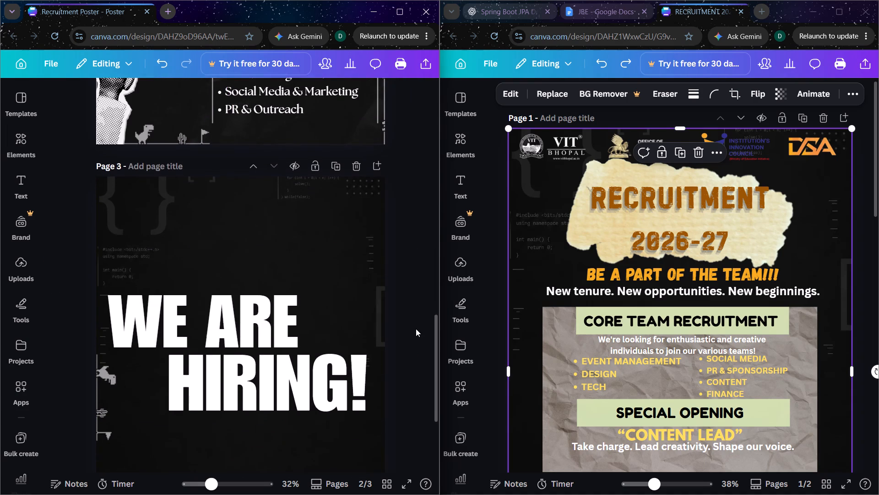
pyautogui.scroll(-1, 416, 329)
pyautogui.click(243, 387)
pyautogui.hotkey('ctrl', 'v')
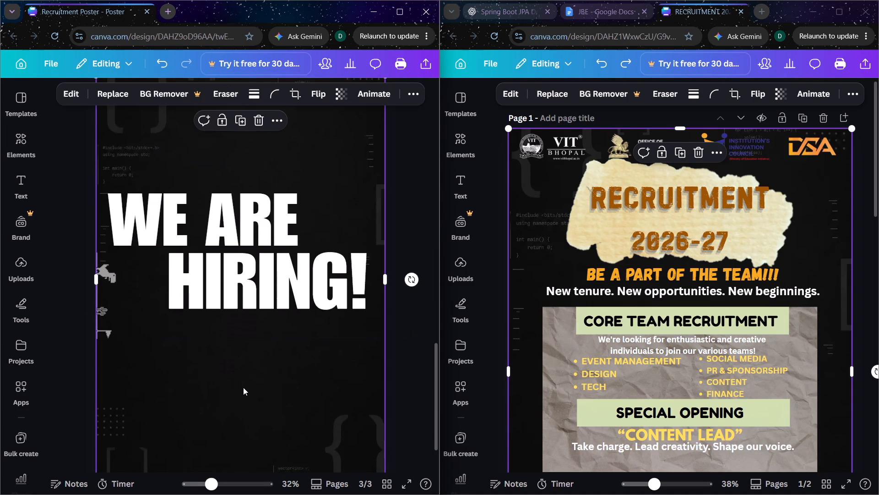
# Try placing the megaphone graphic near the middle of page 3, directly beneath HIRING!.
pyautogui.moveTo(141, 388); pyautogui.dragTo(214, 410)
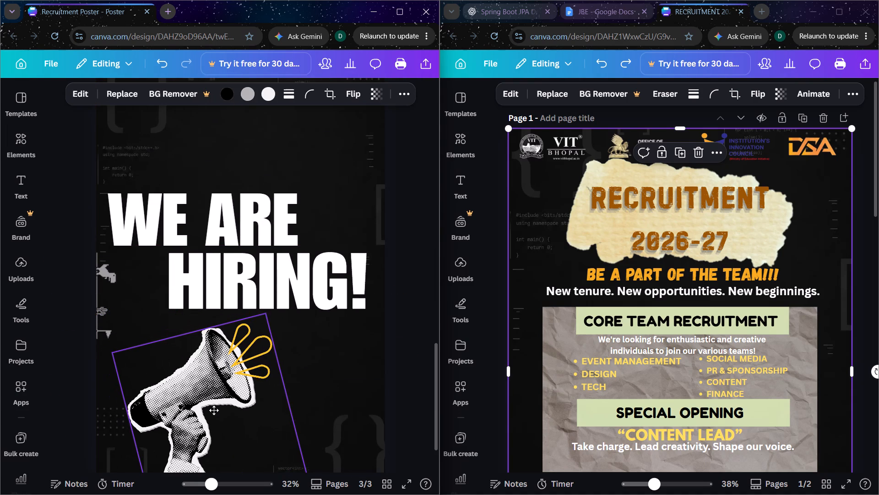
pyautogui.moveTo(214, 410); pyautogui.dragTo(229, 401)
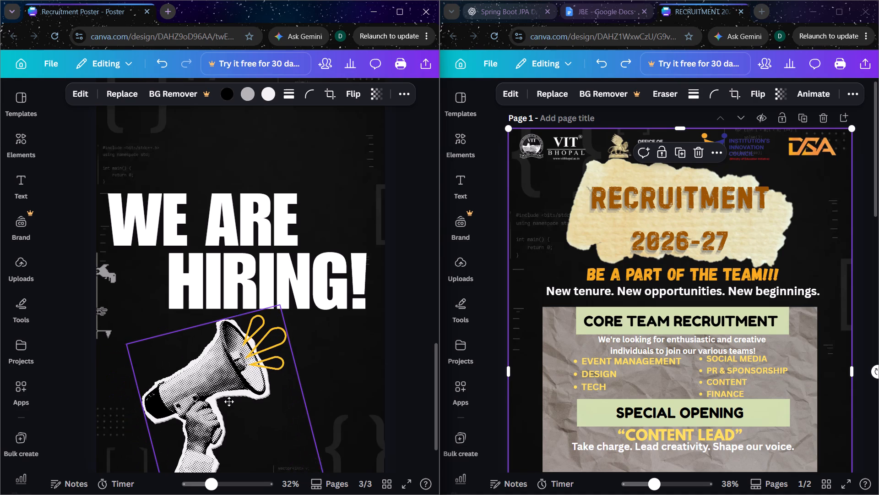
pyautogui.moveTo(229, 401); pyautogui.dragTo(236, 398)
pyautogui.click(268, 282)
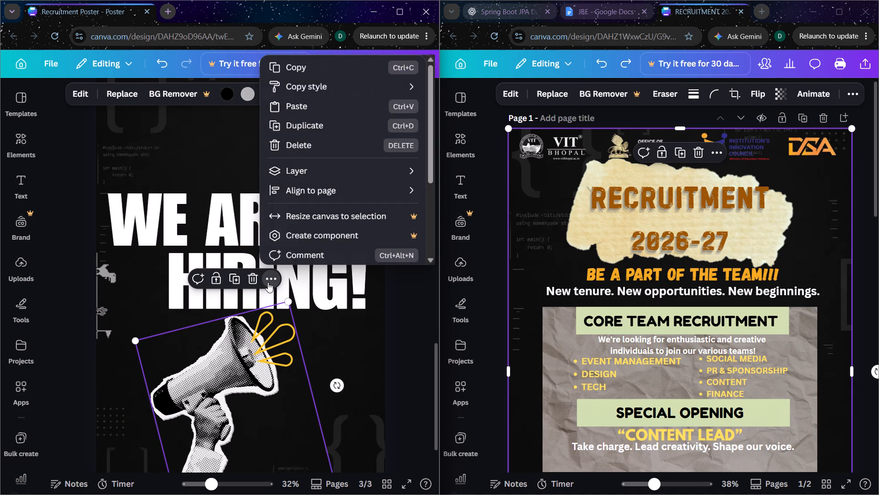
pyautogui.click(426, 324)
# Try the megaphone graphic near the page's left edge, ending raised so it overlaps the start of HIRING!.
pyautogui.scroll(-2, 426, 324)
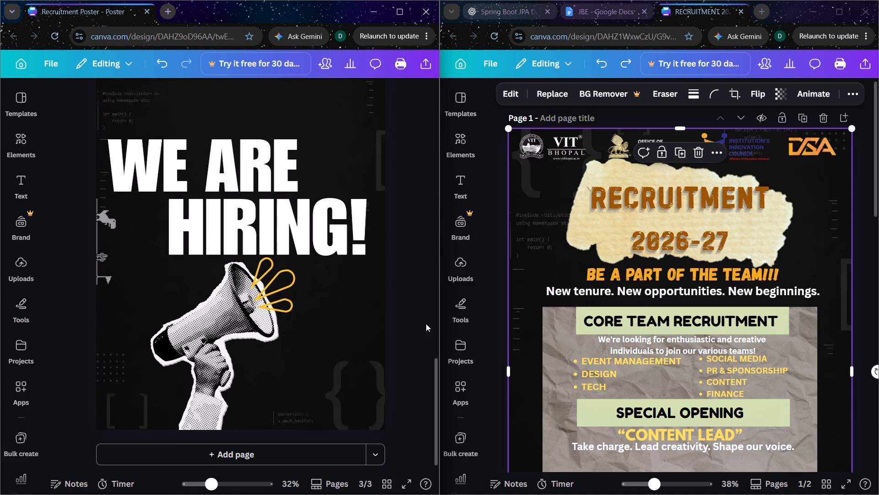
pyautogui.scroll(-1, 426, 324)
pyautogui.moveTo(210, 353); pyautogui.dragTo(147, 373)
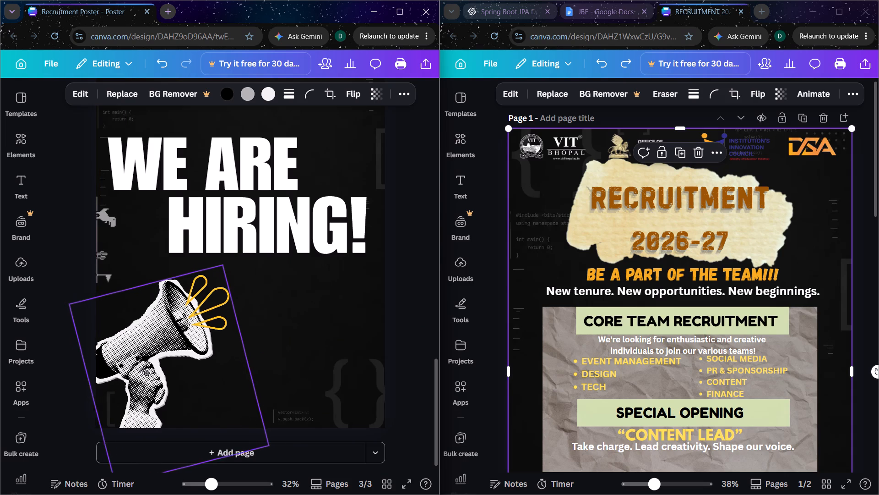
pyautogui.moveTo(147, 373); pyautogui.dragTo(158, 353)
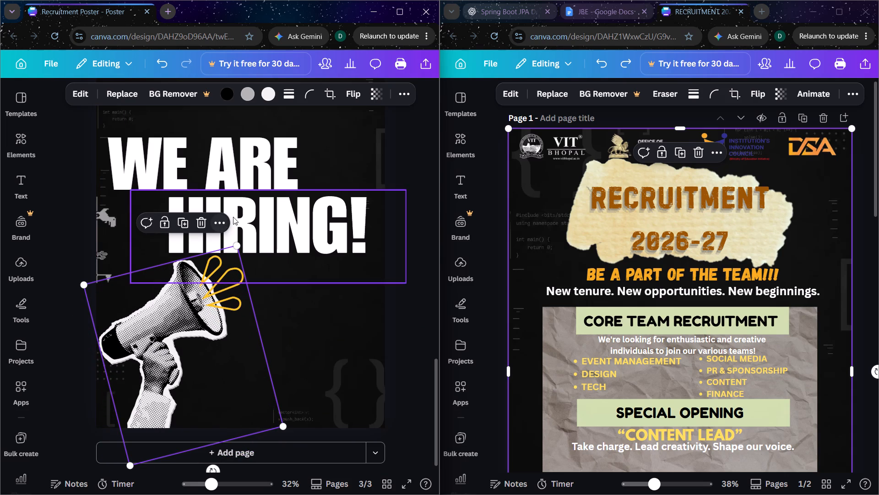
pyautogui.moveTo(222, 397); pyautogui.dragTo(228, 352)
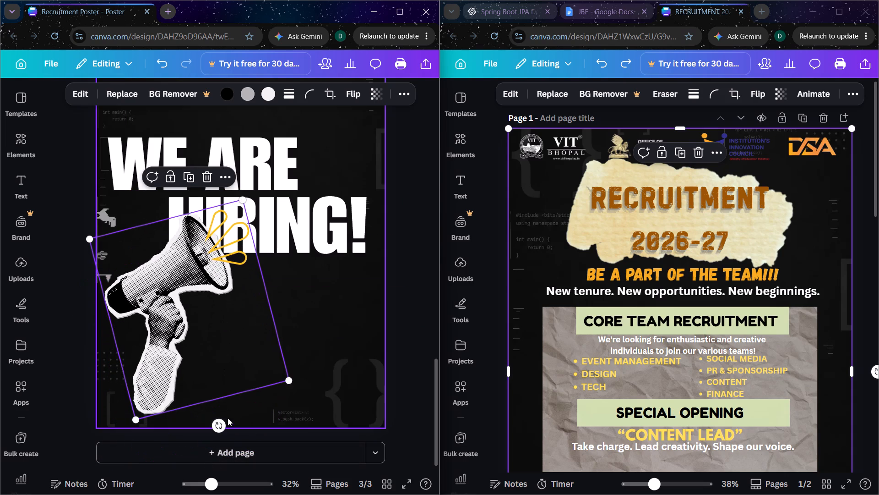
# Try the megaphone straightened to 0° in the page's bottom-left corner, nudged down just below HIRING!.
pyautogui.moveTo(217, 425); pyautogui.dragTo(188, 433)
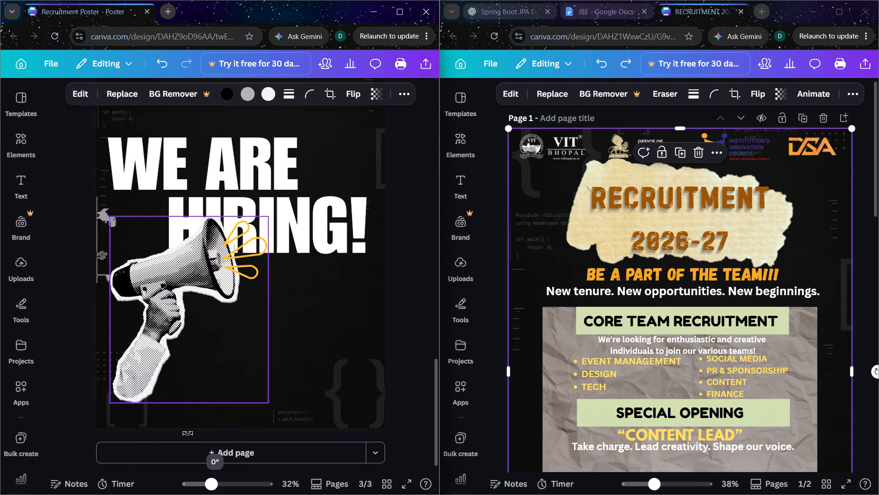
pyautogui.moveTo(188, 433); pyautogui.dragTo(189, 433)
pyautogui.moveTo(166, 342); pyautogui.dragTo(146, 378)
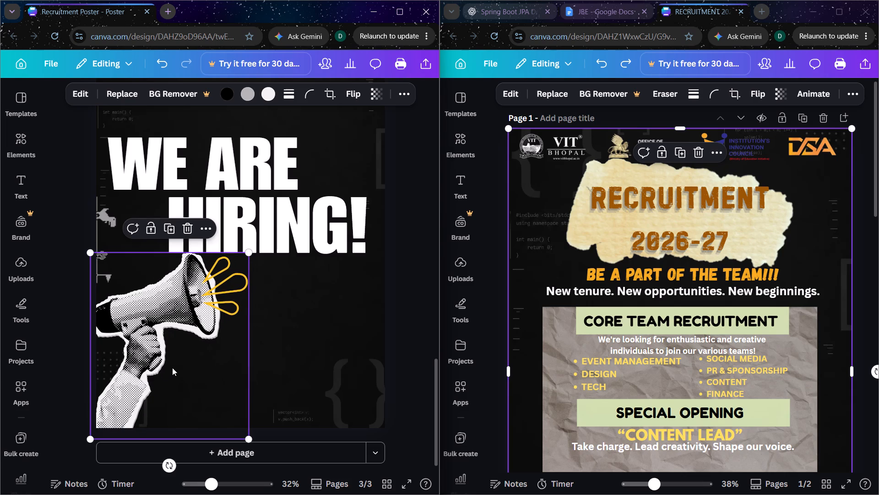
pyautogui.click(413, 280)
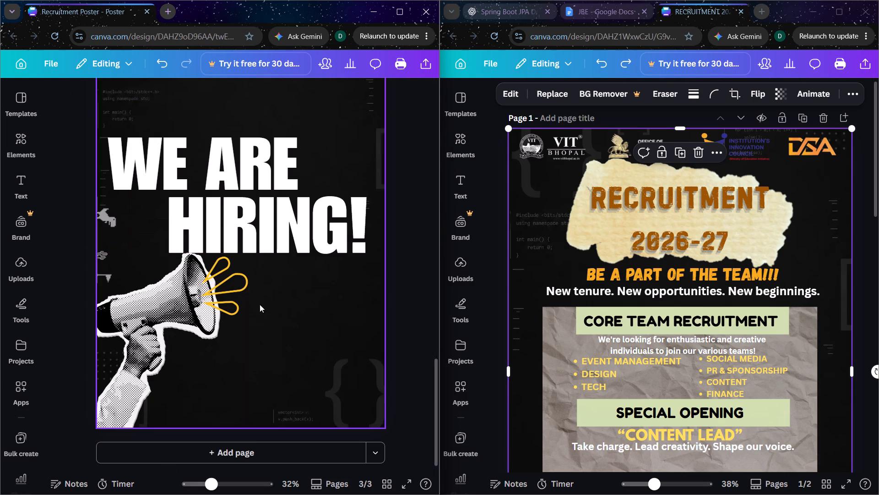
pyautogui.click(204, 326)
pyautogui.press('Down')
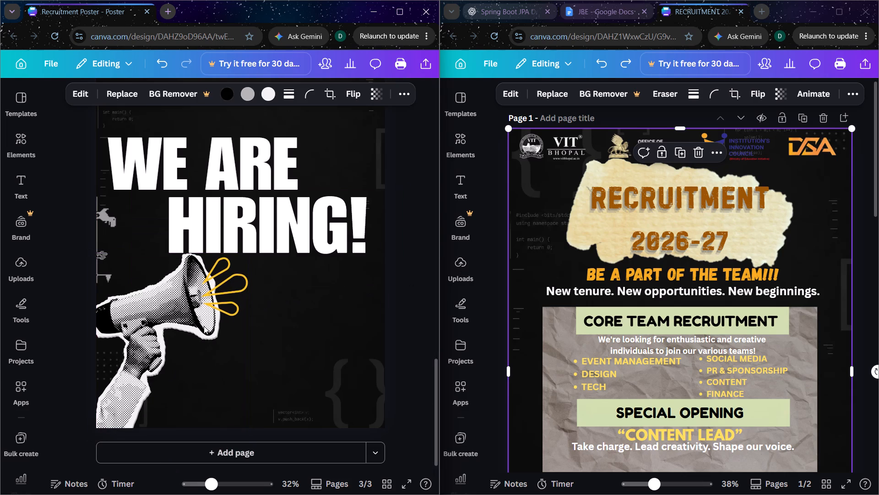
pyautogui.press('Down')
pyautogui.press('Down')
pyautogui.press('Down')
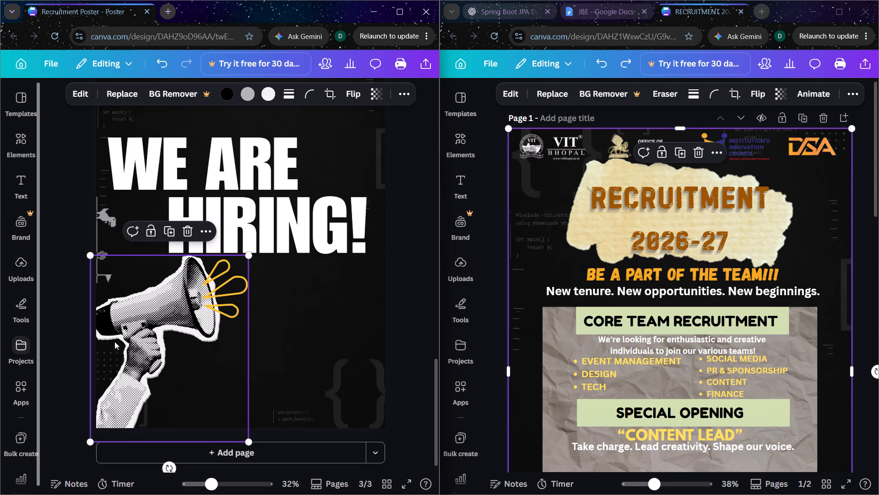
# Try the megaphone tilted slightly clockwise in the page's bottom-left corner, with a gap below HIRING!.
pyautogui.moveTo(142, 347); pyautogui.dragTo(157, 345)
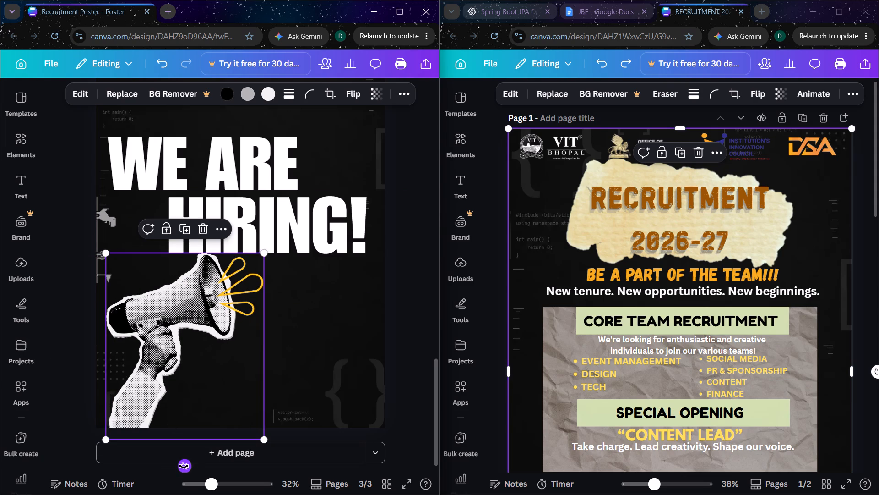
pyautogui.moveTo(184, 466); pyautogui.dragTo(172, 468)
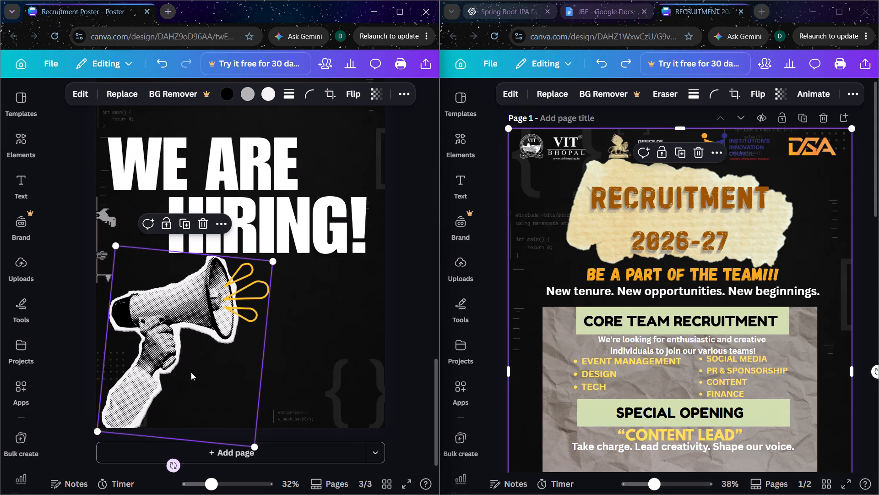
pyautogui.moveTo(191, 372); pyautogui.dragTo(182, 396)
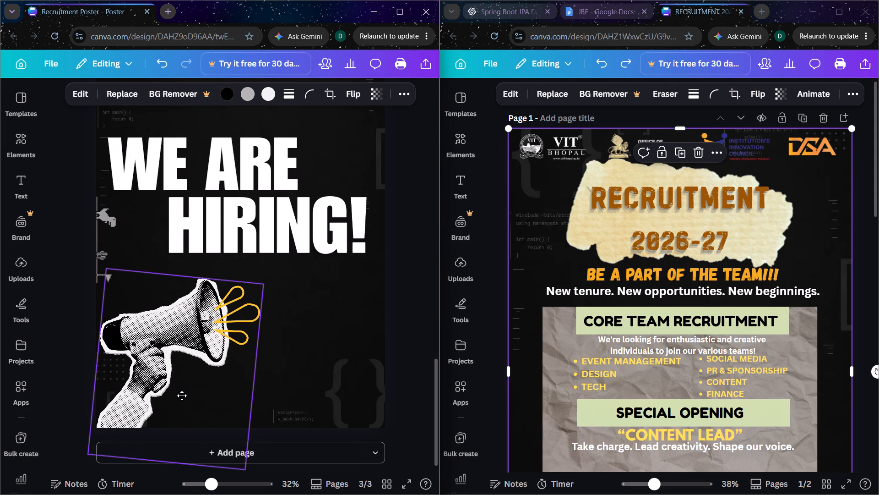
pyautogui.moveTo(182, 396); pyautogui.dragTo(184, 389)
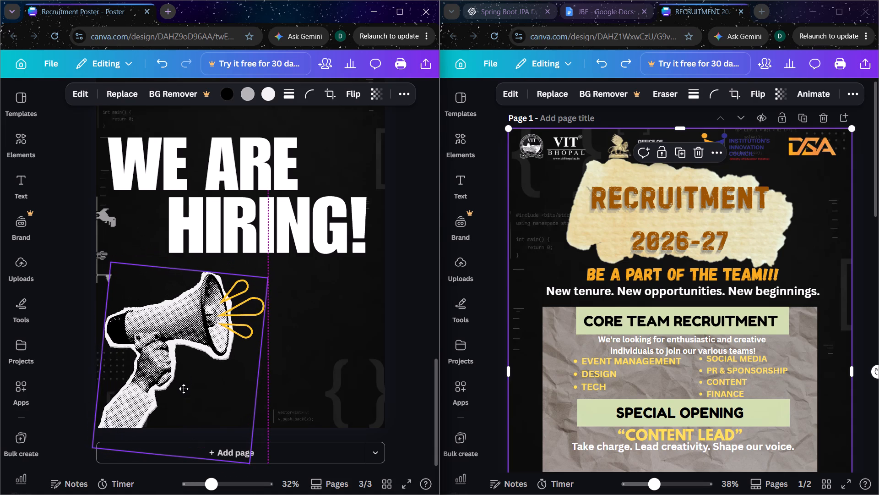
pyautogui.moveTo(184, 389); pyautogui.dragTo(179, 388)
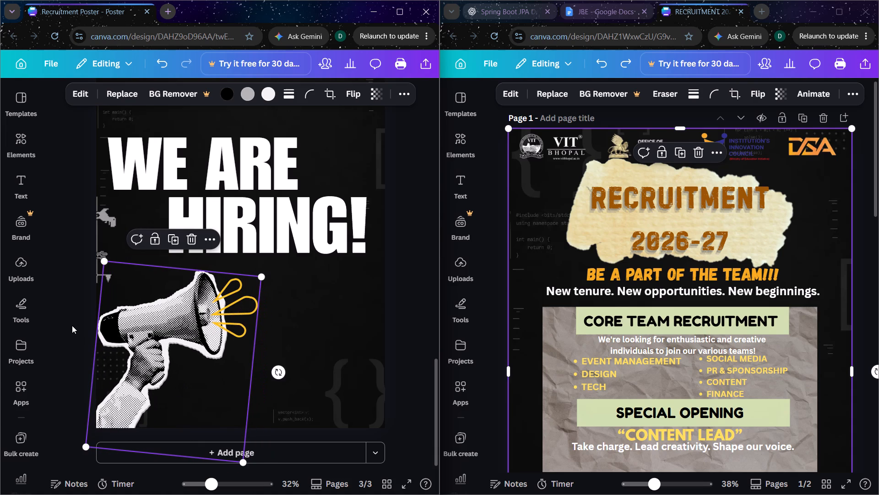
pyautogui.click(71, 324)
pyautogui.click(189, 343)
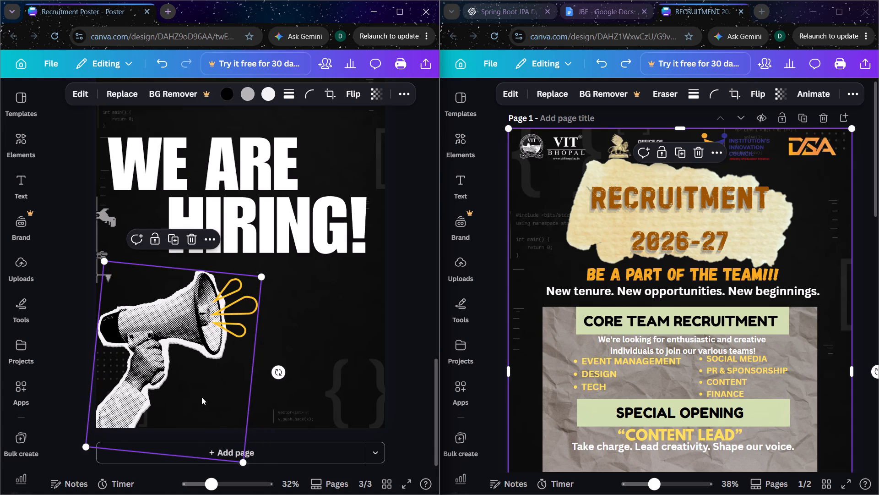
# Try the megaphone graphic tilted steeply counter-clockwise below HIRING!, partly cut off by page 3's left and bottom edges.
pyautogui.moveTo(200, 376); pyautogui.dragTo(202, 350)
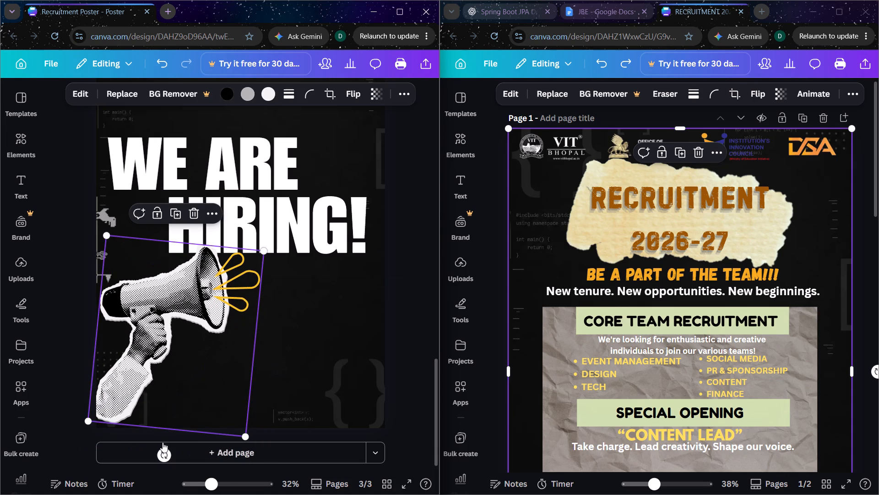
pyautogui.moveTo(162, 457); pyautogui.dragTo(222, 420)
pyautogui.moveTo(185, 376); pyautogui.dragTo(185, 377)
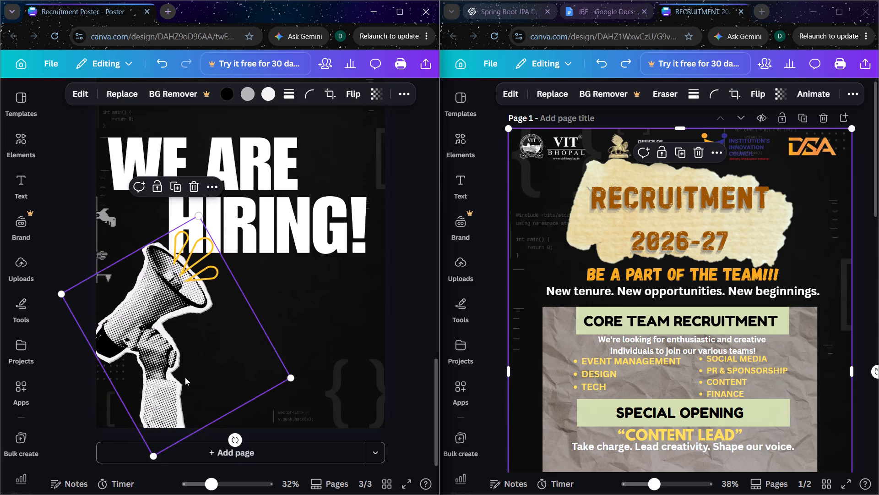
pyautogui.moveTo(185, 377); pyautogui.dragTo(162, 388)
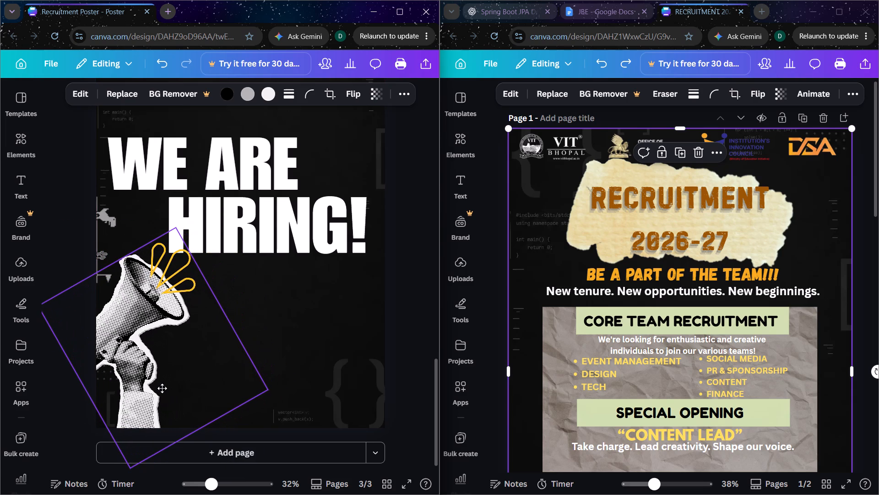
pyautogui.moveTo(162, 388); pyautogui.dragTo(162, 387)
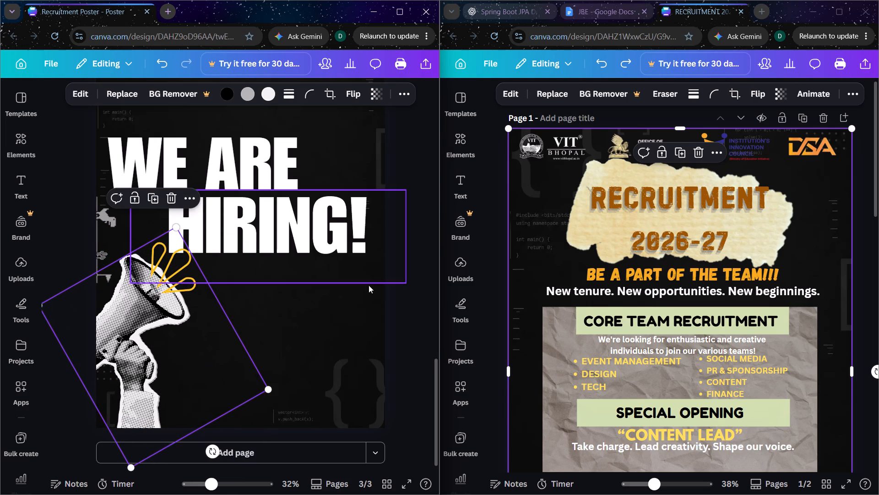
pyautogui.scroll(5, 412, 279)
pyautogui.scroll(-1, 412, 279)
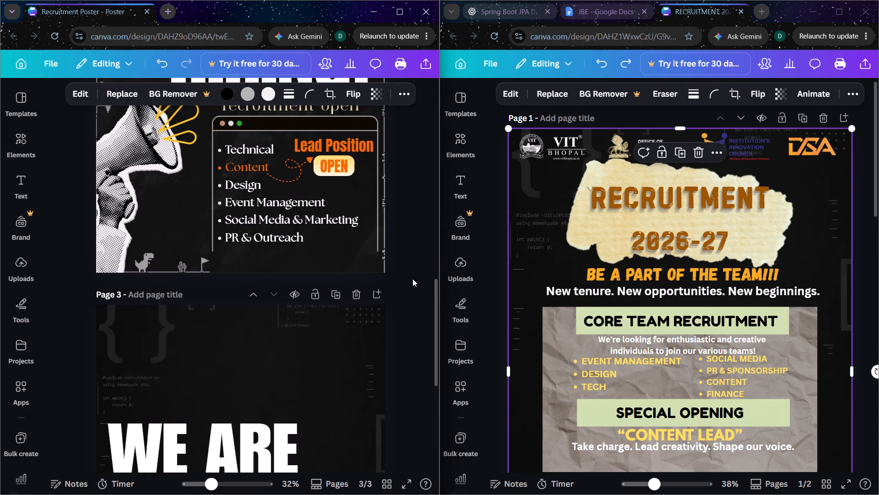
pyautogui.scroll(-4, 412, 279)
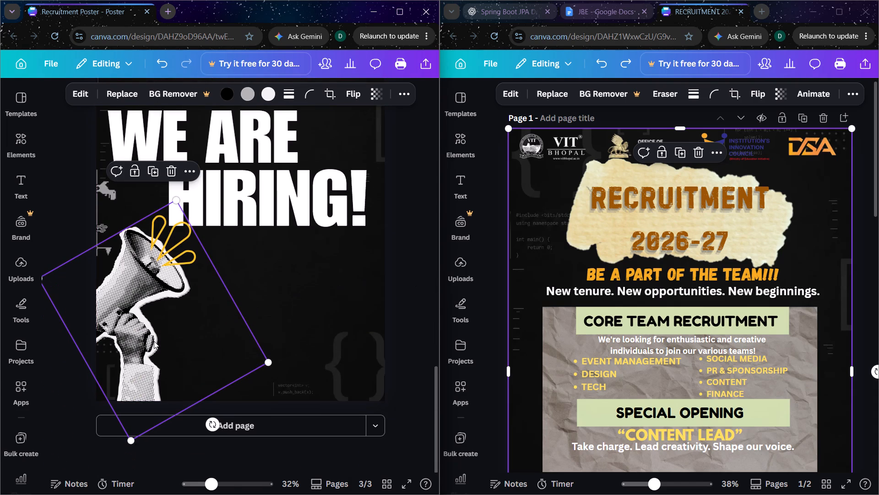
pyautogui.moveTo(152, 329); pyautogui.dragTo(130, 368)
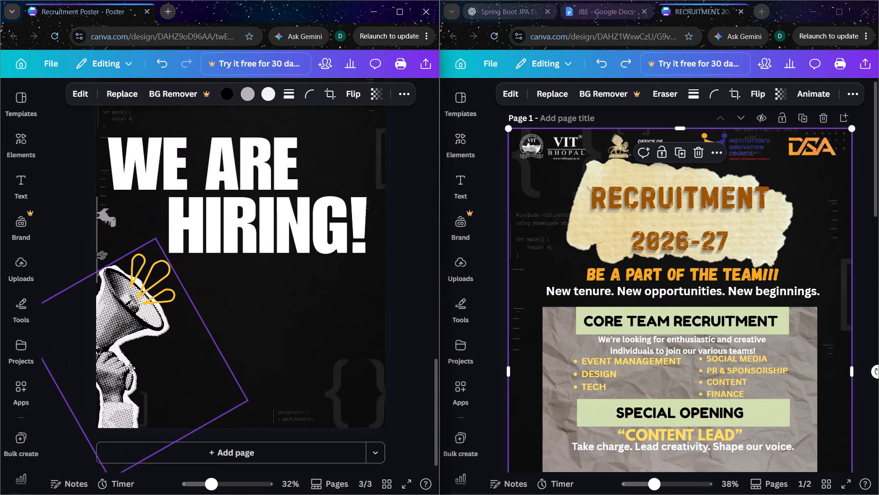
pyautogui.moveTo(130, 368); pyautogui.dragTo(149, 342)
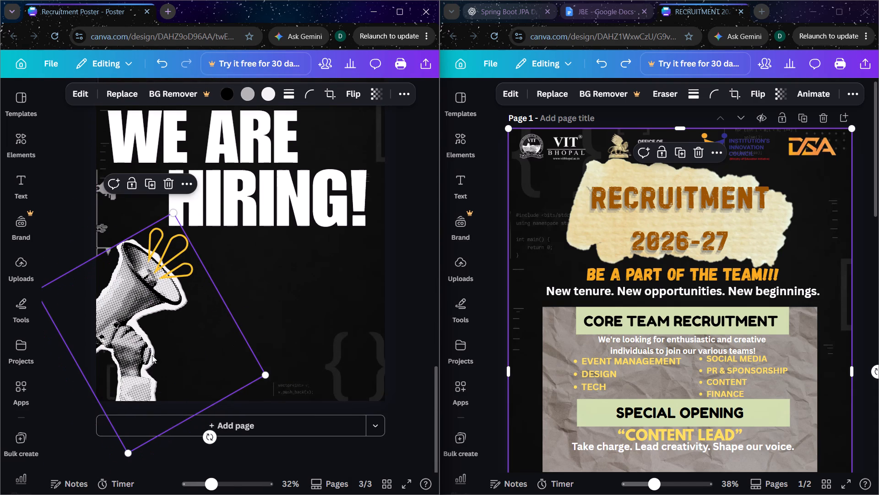
# Reduce the megaphone's counter-clockwise tilt to about 20° and place it in page 3's bottom-left corner, cropped by the page edges.
pyautogui.moveTo(210, 438); pyautogui.dragTo(193, 442)
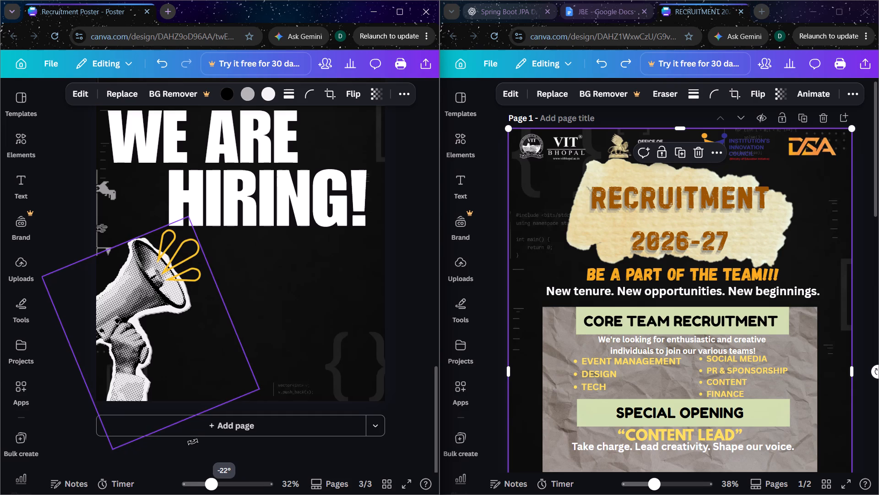
pyautogui.moveTo(193, 442); pyautogui.dragTo(191, 443)
pyautogui.moveTo(157, 347); pyautogui.dragTo(149, 332)
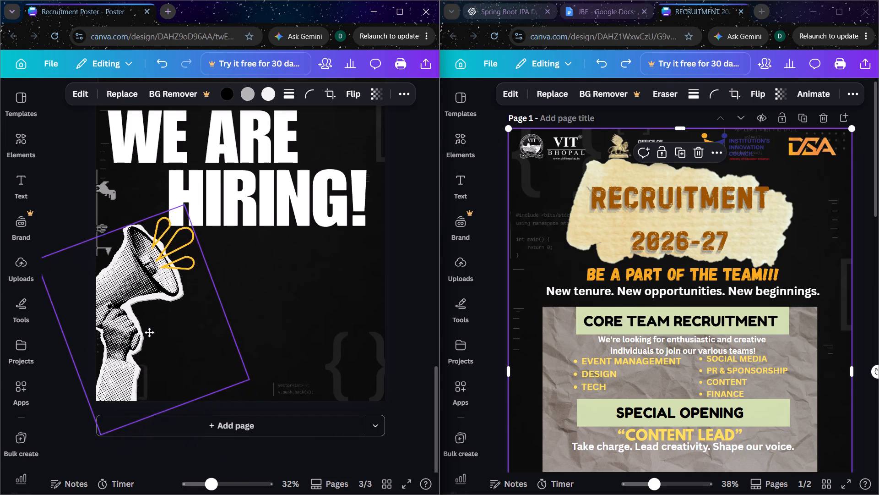
pyautogui.moveTo(149, 332); pyautogui.dragTo(142, 377)
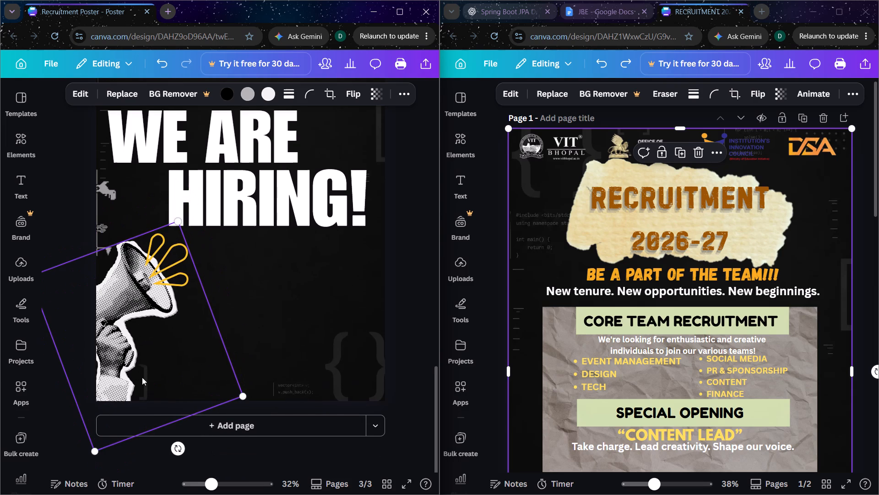
pyautogui.click(402, 266)
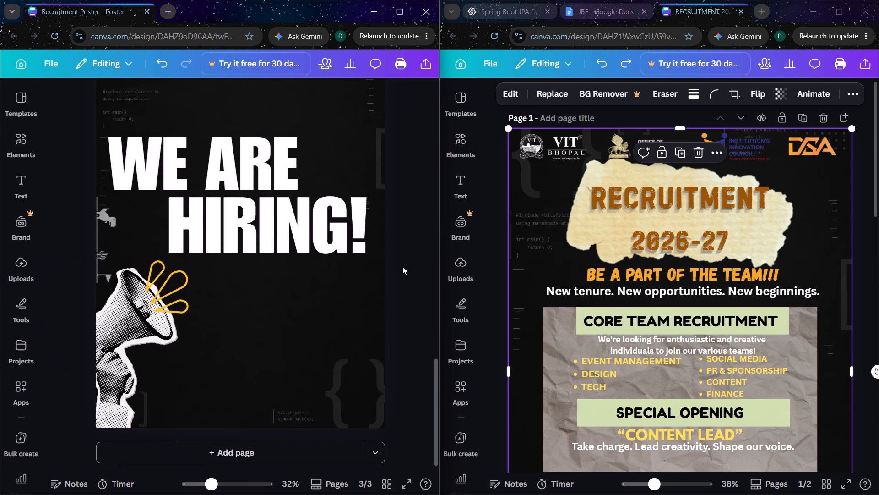
pyautogui.scroll(1, 402, 266)
# Nudge the megaphone up and slightly right so its yellow rays sit close beneath the start of HIRING!.
pyautogui.click(112, 347)
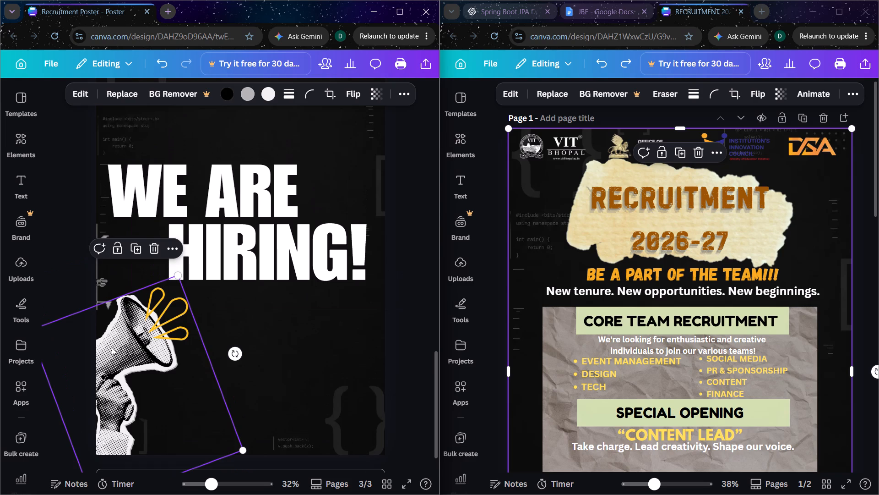
pyautogui.press('Up')
pyautogui.press('Up')
pyautogui.press('Up')
pyautogui.press('Up')
pyautogui.press('Up')
pyautogui.press('Up')
pyautogui.press('Up')
pyautogui.press('Up')
pyautogui.press('Up')
pyautogui.press('Up')
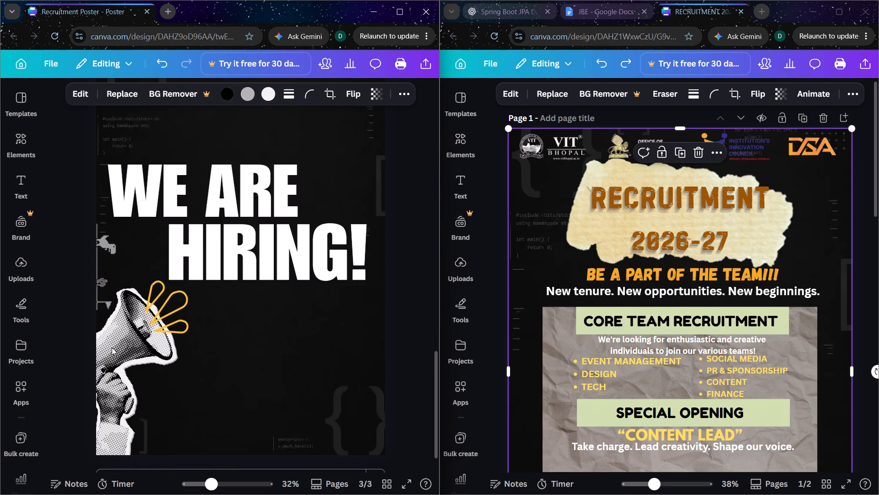
pyautogui.press('Right')
pyautogui.press('Right')
pyautogui.press('Right')
pyautogui.press('Right')
pyautogui.press('Right')
pyautogui.press('Up')
pyautogui.press('Up')
pyautogui.press('Up')
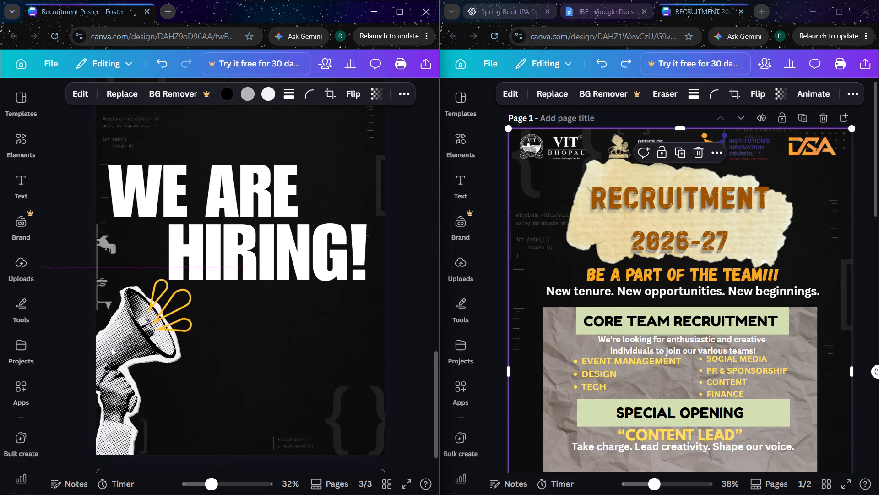
pyautogui.press('Up')
pyautogui.press('Up')
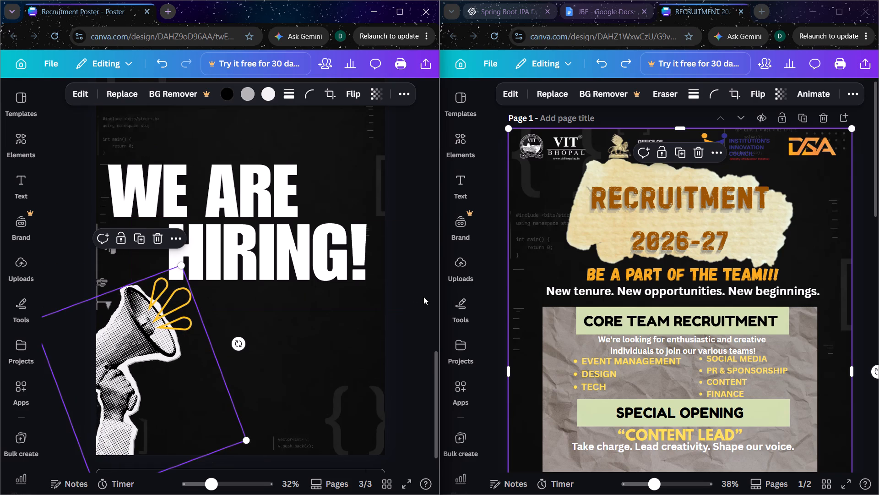
pyautogui.click(423, 297)
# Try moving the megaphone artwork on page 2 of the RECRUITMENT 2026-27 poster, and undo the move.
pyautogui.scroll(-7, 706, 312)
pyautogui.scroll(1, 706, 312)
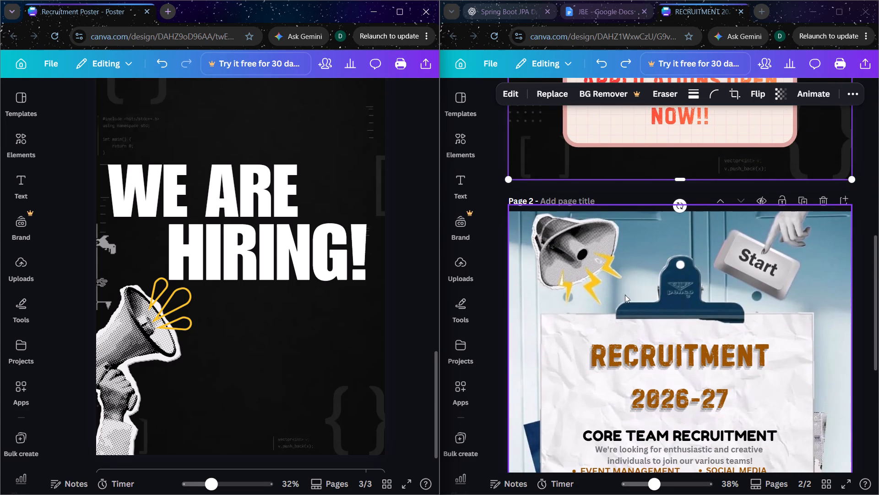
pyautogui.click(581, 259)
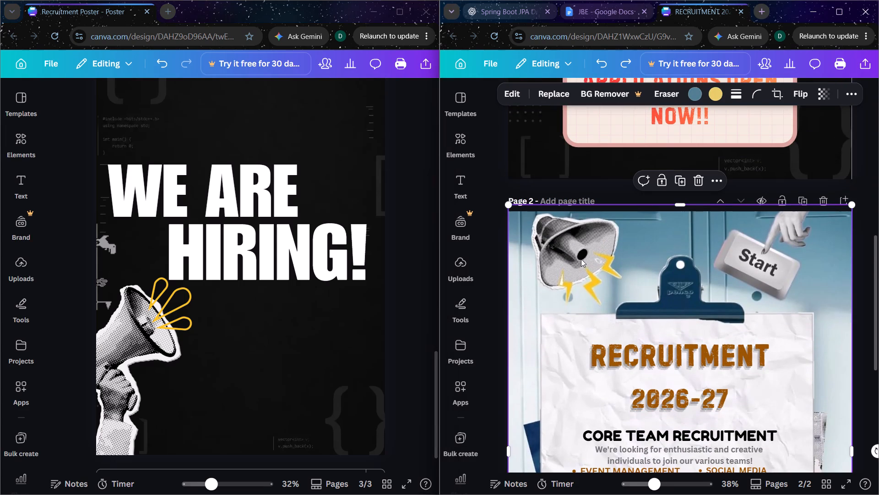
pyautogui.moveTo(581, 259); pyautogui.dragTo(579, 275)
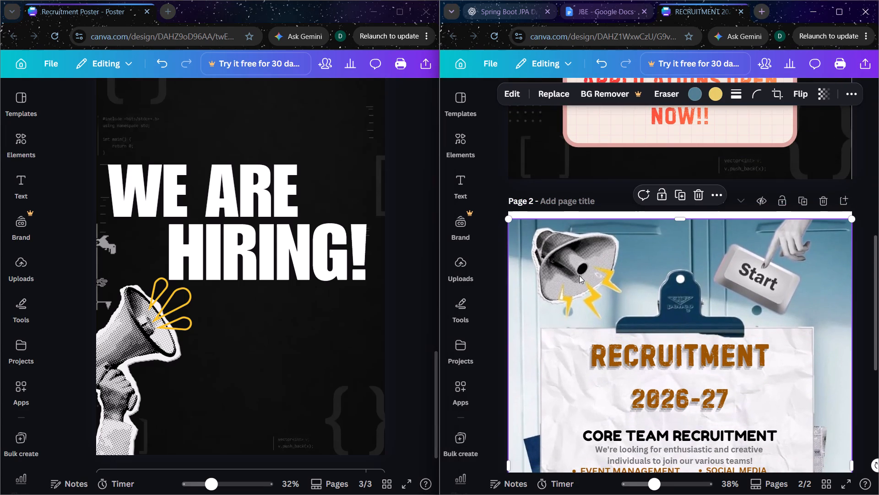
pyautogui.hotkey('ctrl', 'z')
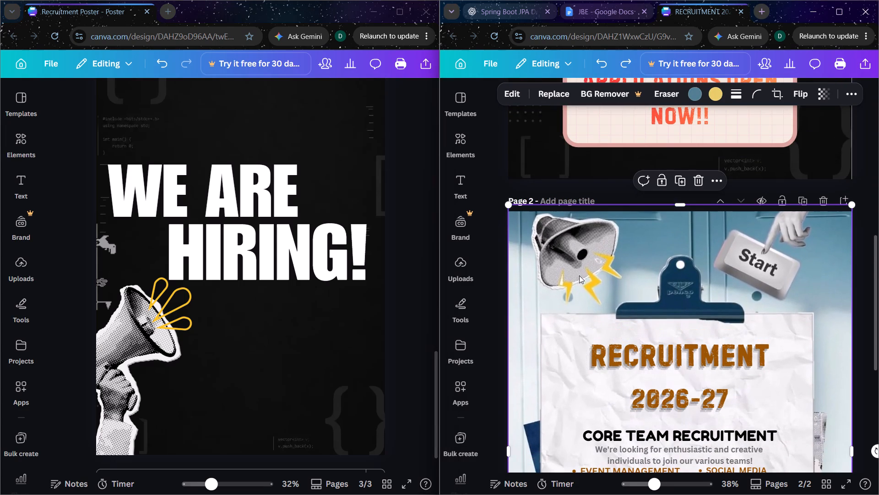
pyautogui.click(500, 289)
pyautogui.scroll(-2, 500, 289)
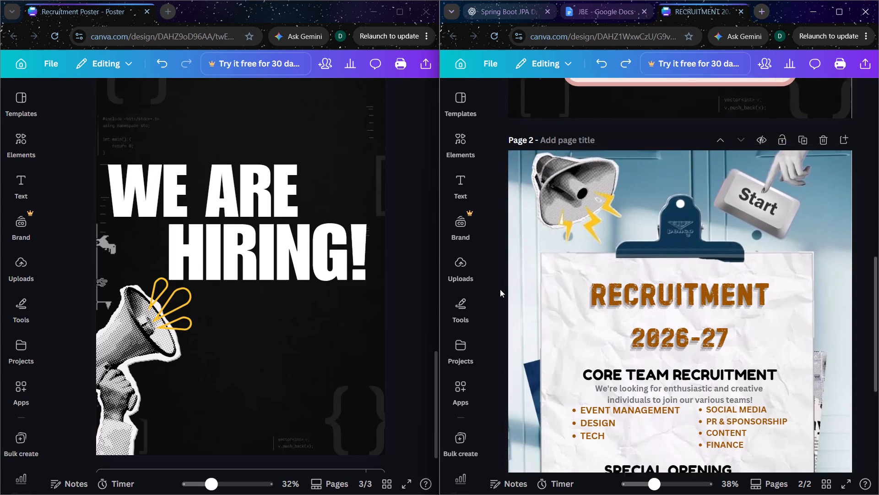
pyautogui.scroll(-3, 500, 289)
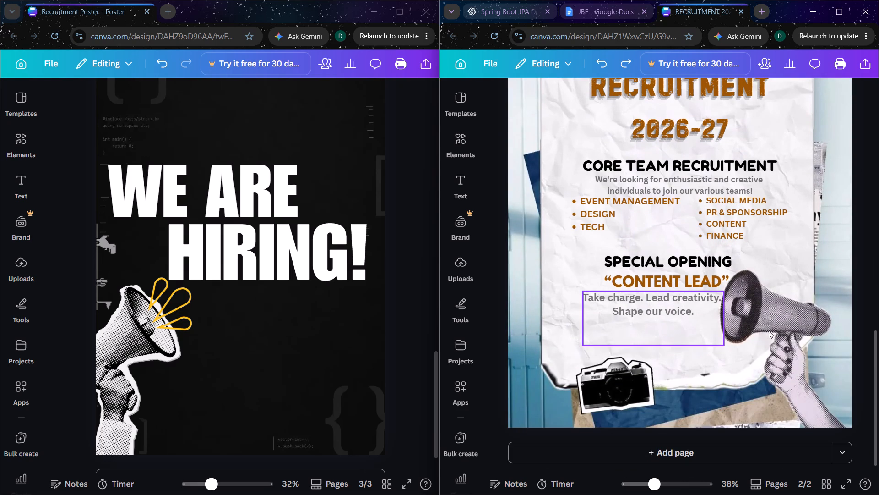
pyautogui.scroll(2, 673, 284)
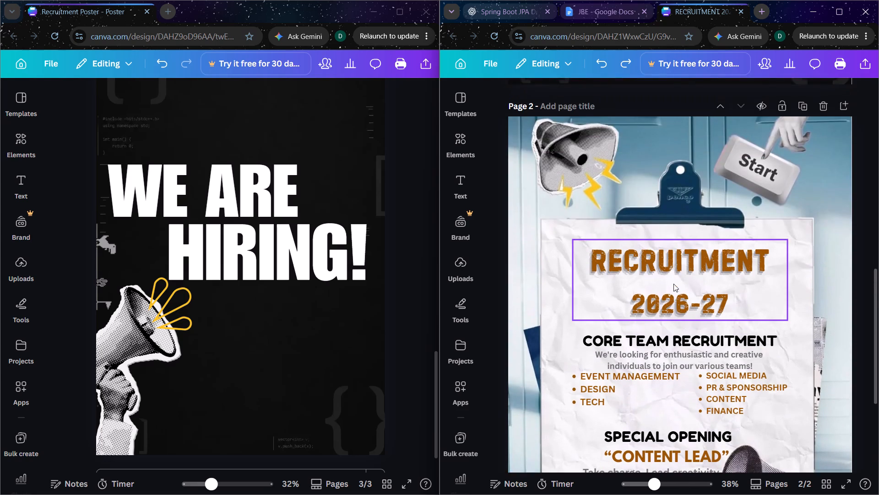
pyautogui.scroll(7, 673, 284)
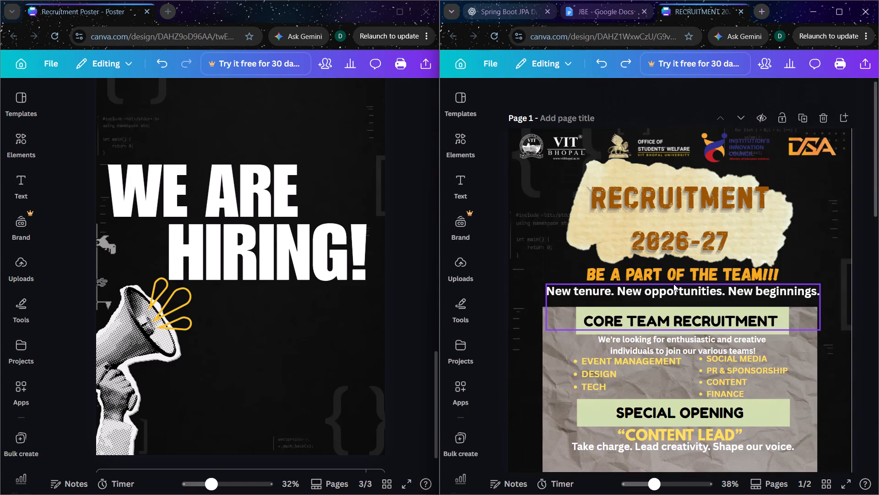
pyautogui.scroll(4, 409, 231)
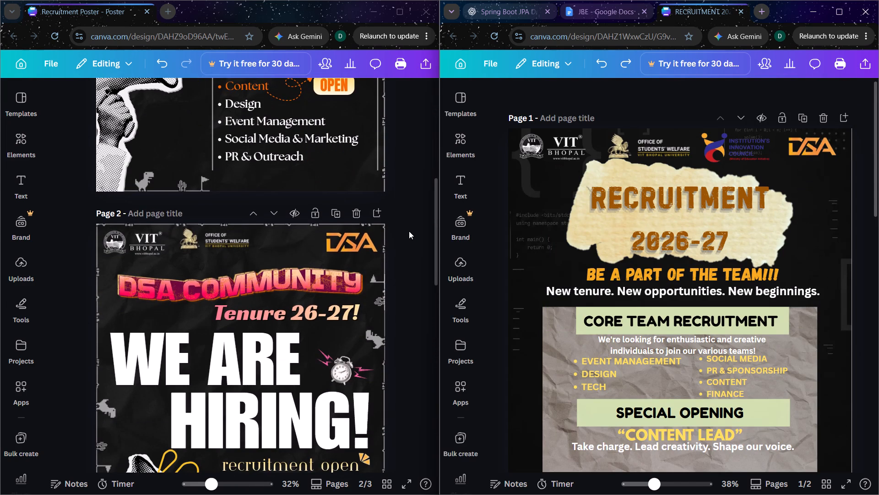
pyautogui.scroll(-2, 409, 231)
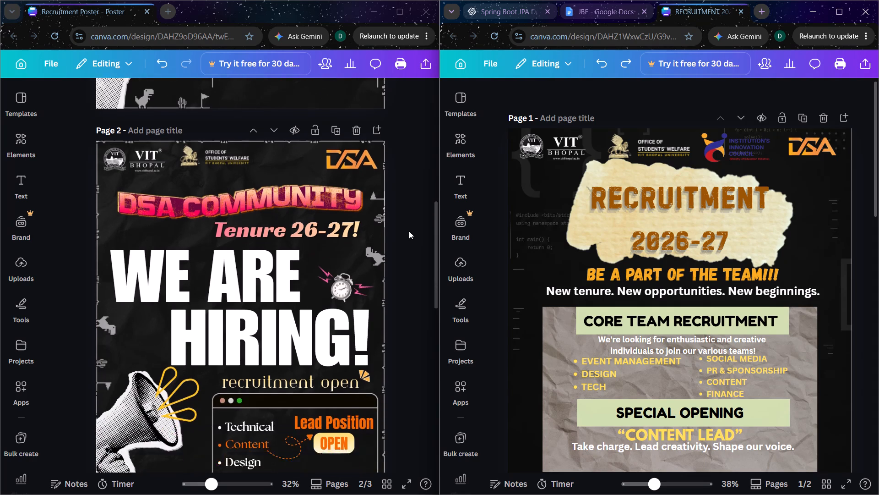
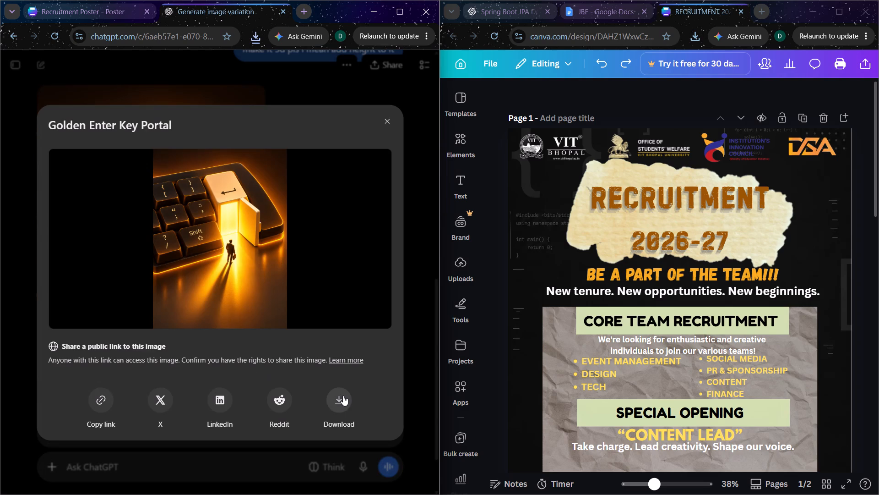
pyautogui.click(346, 398)
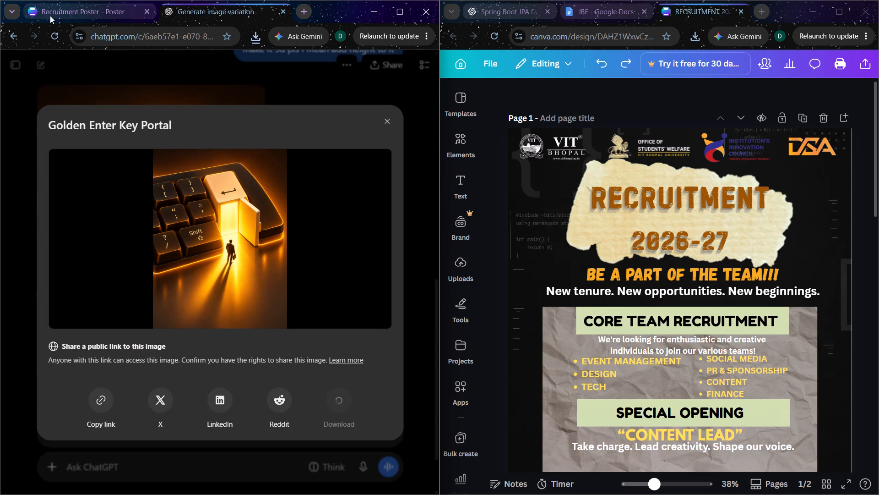
# Switch to the Canva recruitment poster and place the downloaded Golden Enter Key Portal.png on page 3.
pyautogui.click(51, 16)
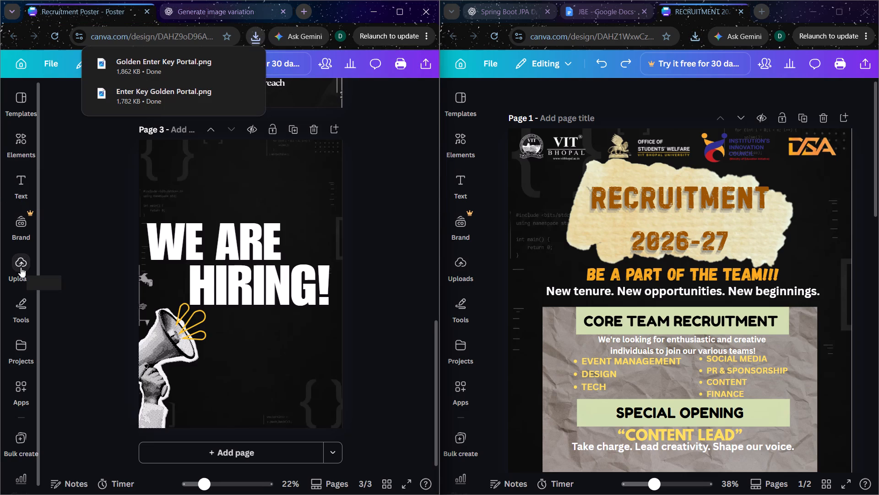
pyautogui.moveTo(144, 65); pyautogui.dragTo(234, 355)
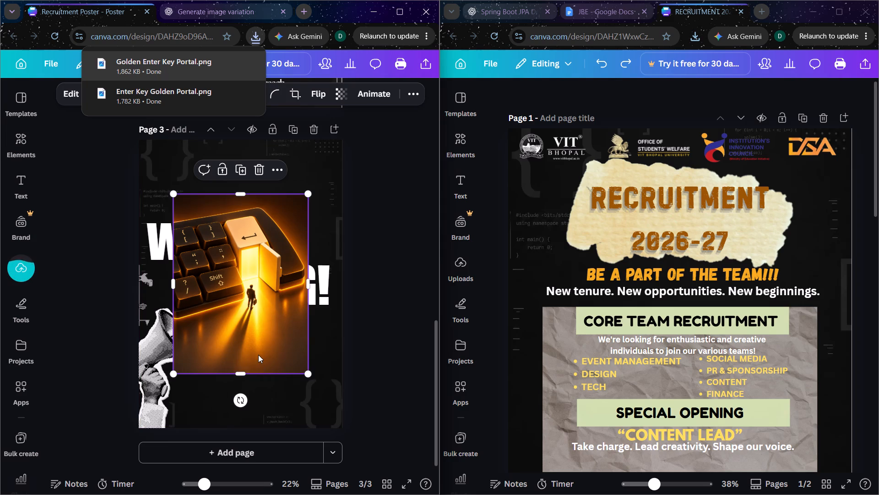
# Crop the keyboard image's empty bottom area below the man and trim a thin strip off its top edge.
pyautogui.doubleClick(258, 355)
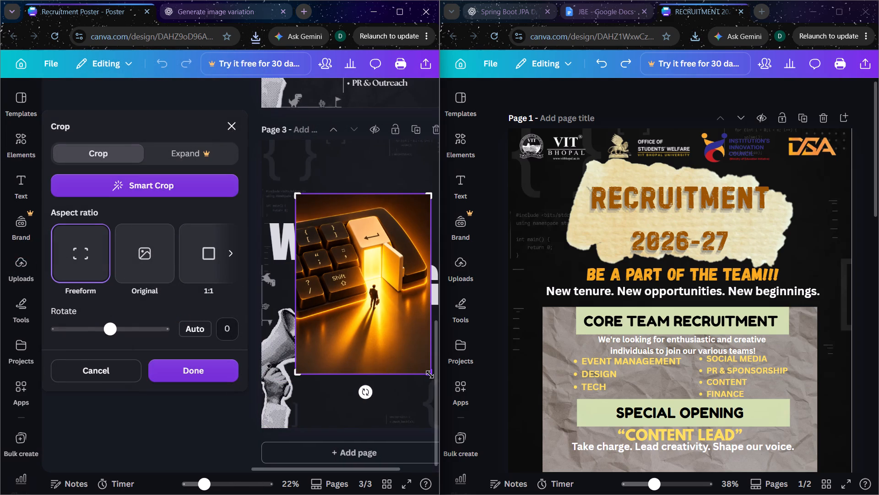
pyautogui.moveTo(430, 374); pyautogui.dragTo(439, 330)
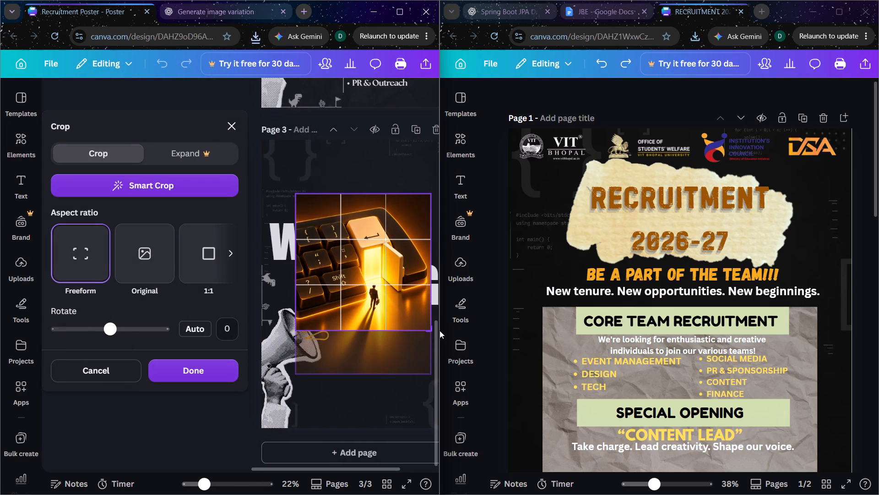
pyautogui.moveTo(439, 330); pyautogui.dragTo(439, 326)
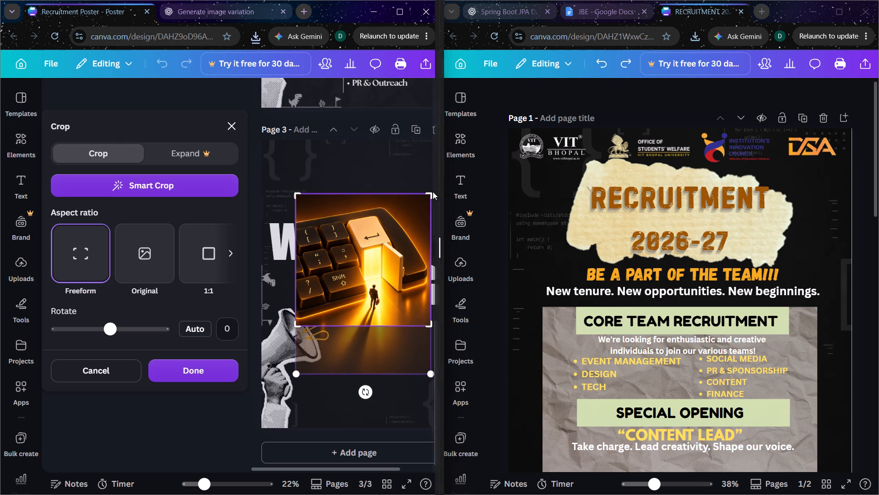
pyautogui.moveTo(432, 192); pyautogui.dragTo(432, 197)
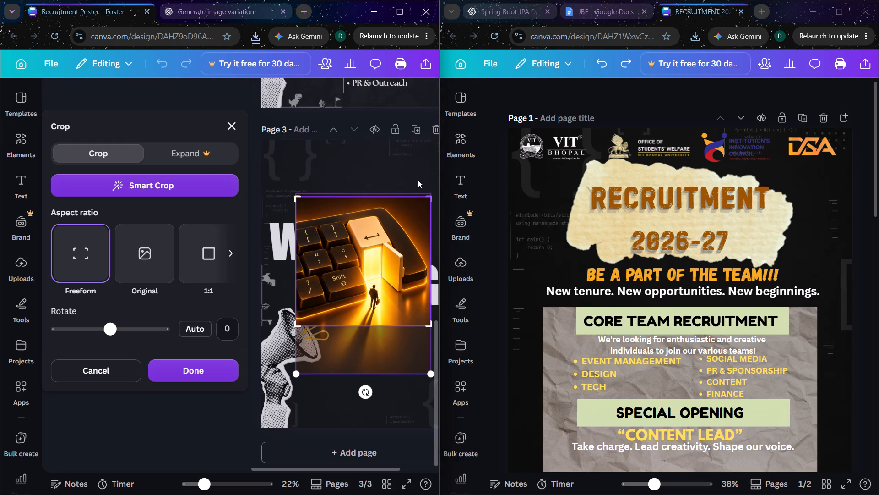
pyautogui.click(415, 172)
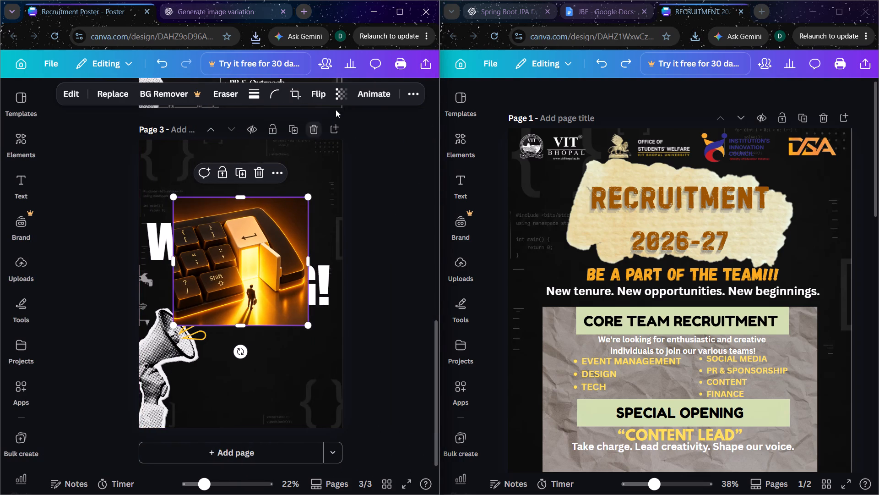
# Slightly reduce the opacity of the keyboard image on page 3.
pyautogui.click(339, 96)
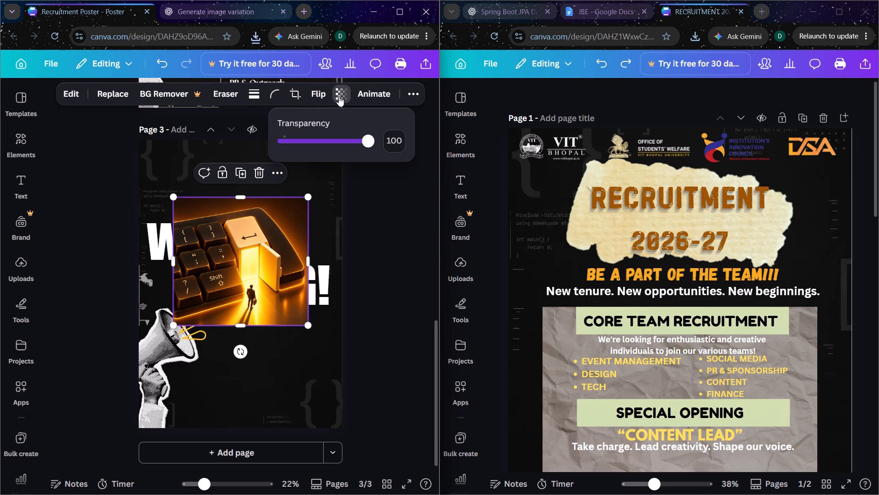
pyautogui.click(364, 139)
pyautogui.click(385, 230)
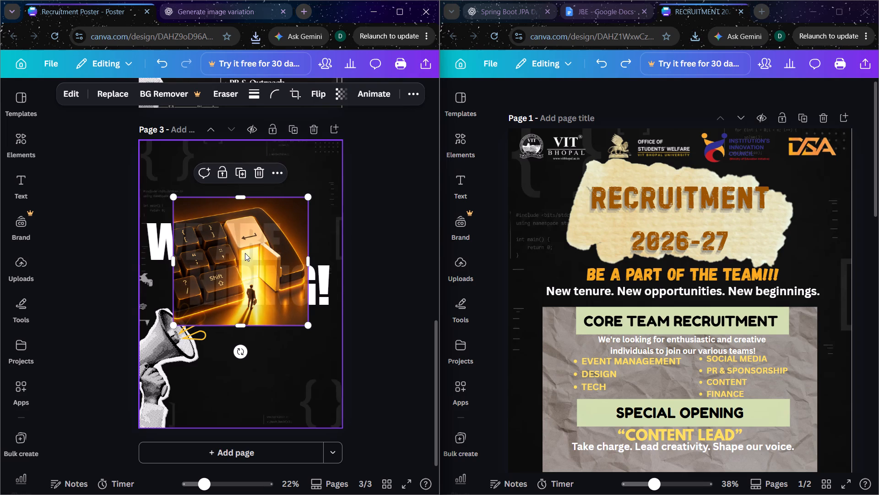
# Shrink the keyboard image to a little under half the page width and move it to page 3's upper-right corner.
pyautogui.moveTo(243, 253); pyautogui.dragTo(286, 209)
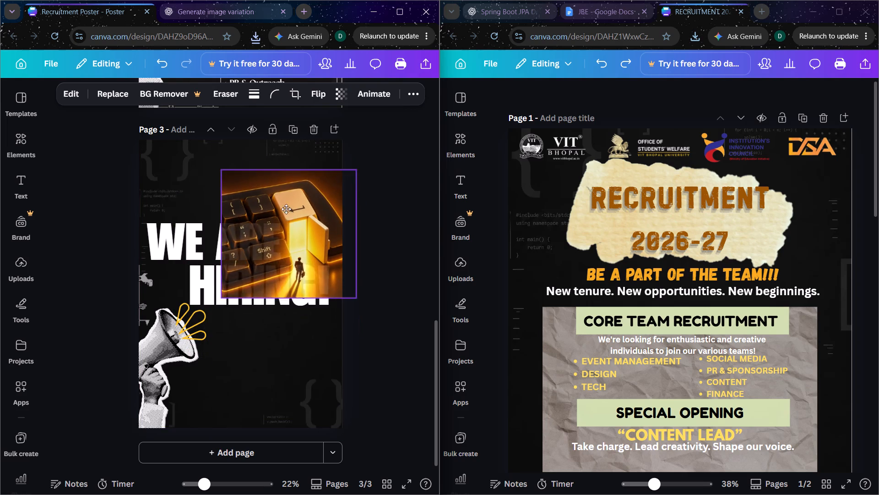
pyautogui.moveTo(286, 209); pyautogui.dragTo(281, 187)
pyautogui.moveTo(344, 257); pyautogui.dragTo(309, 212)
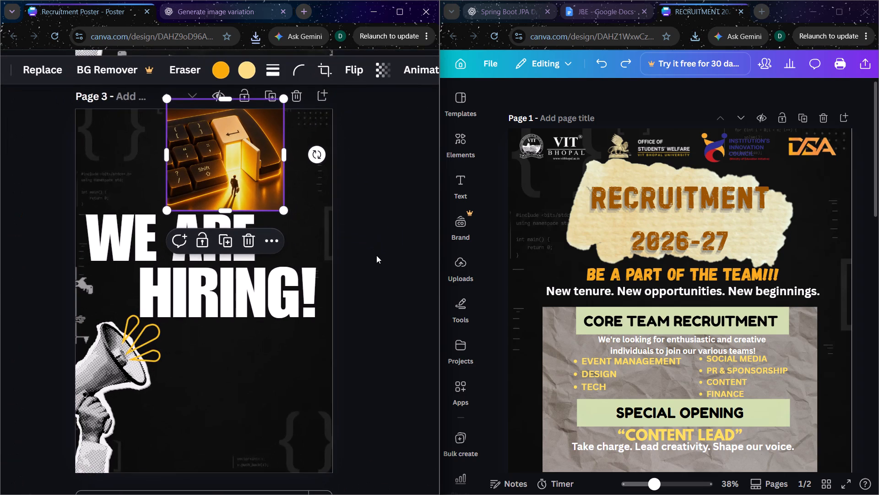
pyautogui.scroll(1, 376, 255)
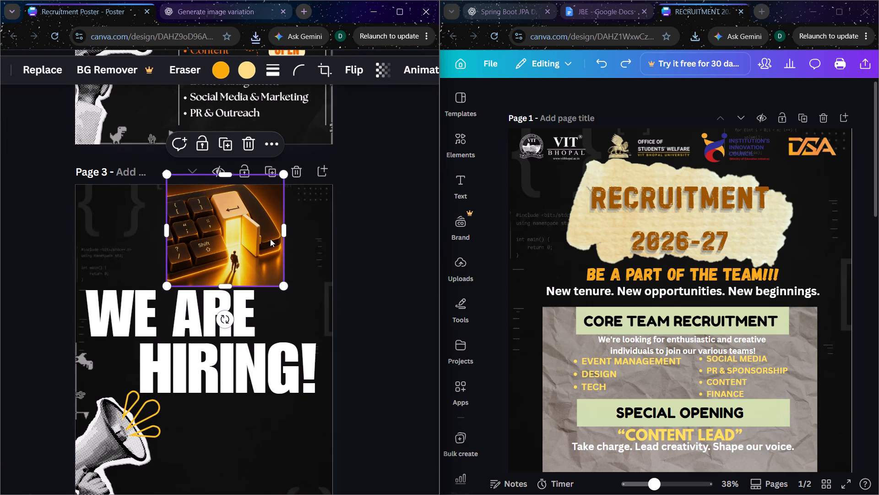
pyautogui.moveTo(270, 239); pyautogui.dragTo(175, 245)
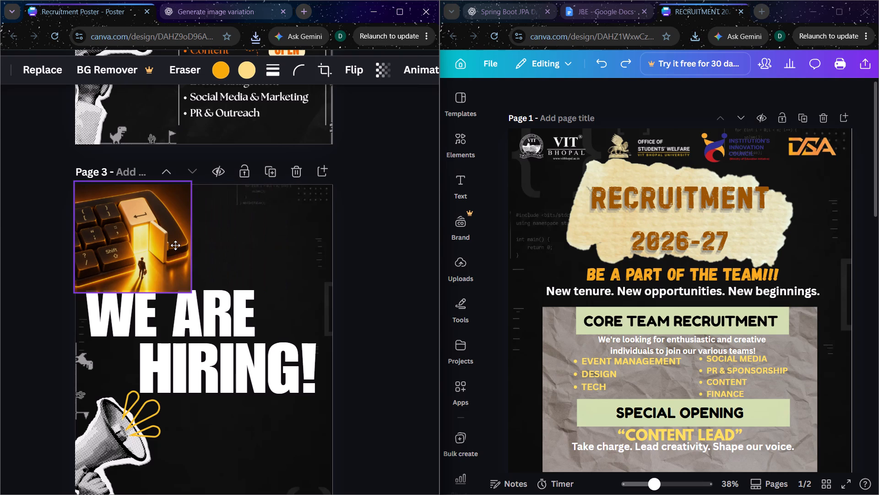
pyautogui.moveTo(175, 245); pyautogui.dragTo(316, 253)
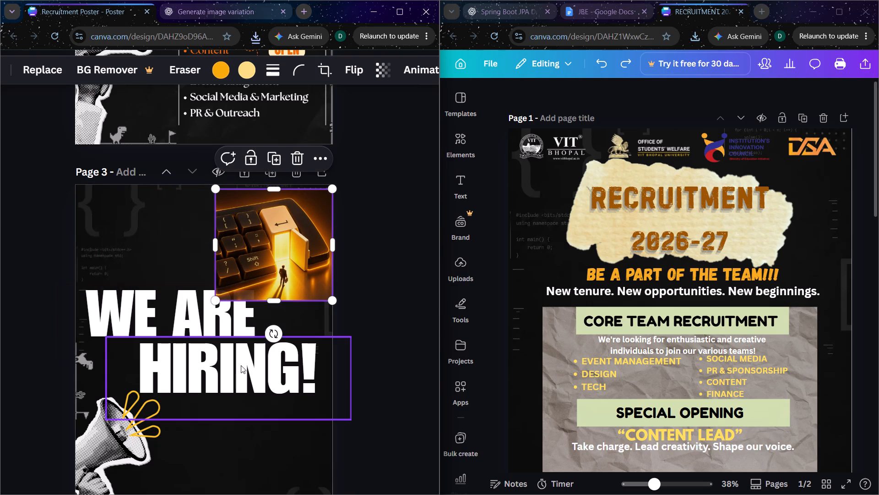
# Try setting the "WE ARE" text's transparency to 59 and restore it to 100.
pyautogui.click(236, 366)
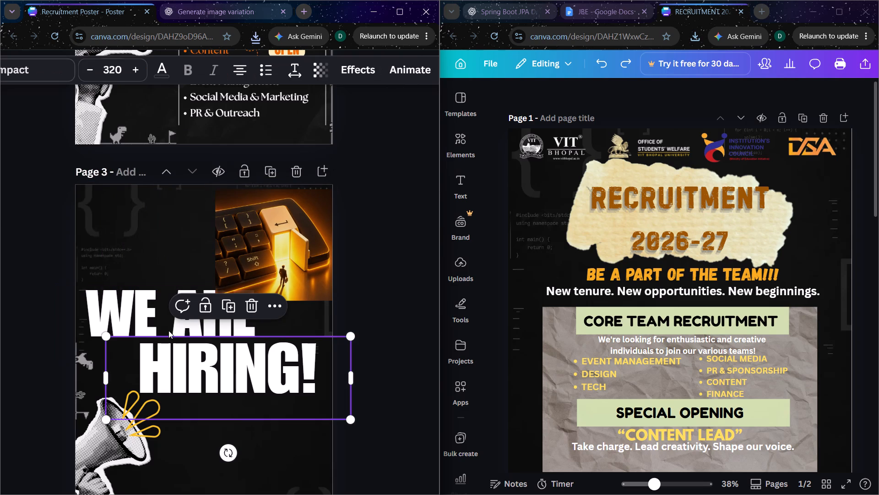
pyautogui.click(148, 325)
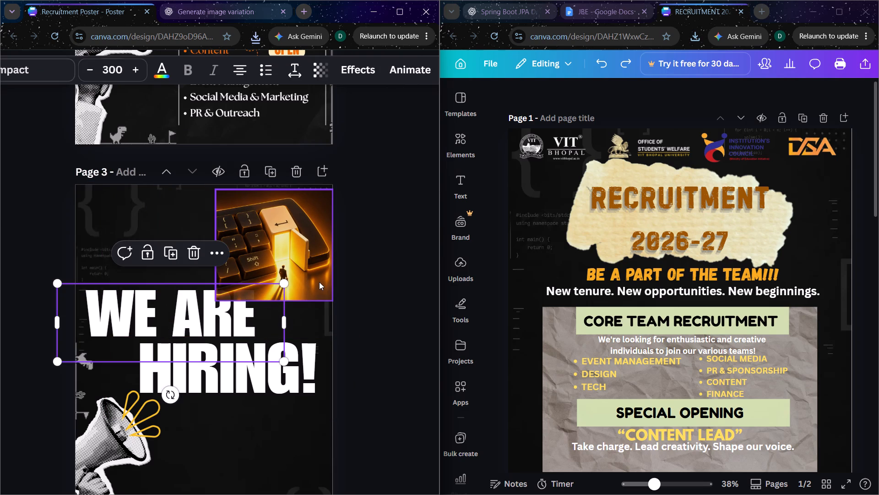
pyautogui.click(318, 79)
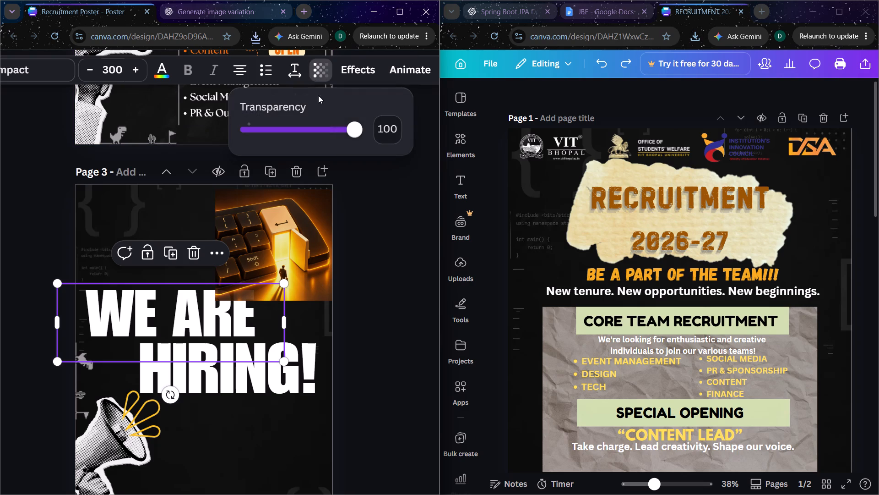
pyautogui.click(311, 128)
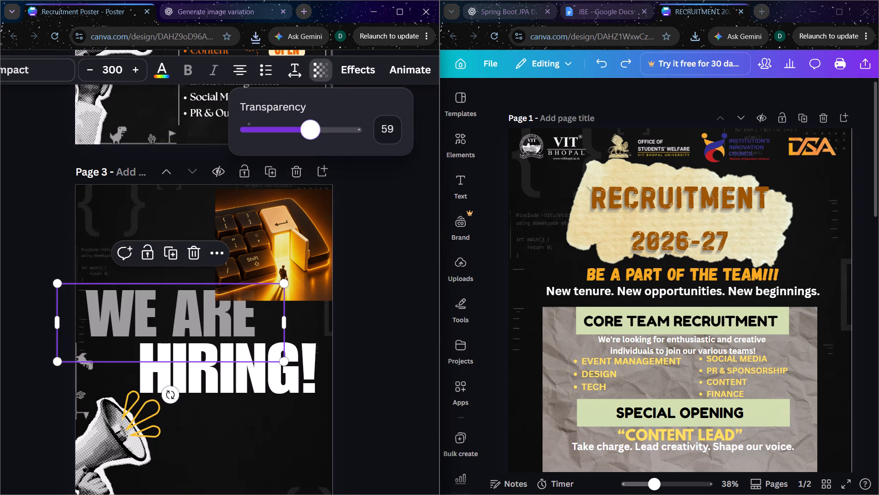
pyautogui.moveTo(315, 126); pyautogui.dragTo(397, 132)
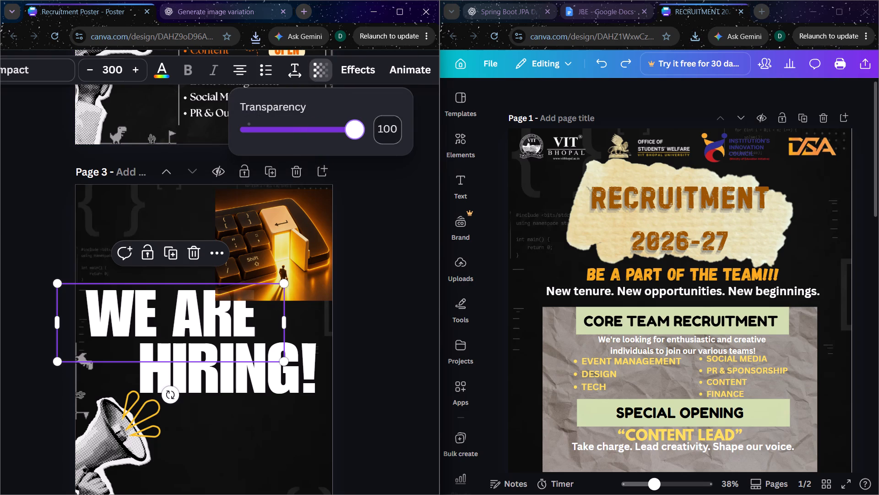
# Lower the keyboard image's opacity further so that it blends into the dark page background.
pyautogui.click(314, 206)
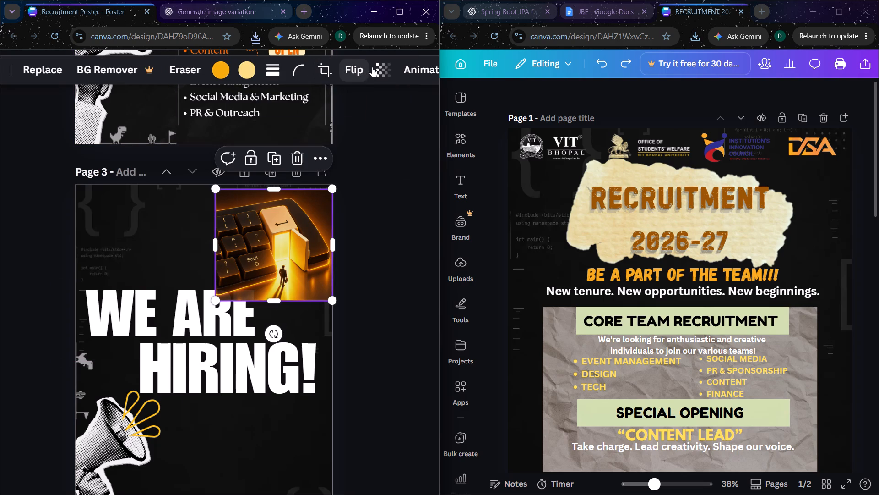
pyautogui.click(373, 68)
pyautogui.moveTo(362, 135); pyautogui.dragTo(323, 140)
pyautogui.click(406, 236)
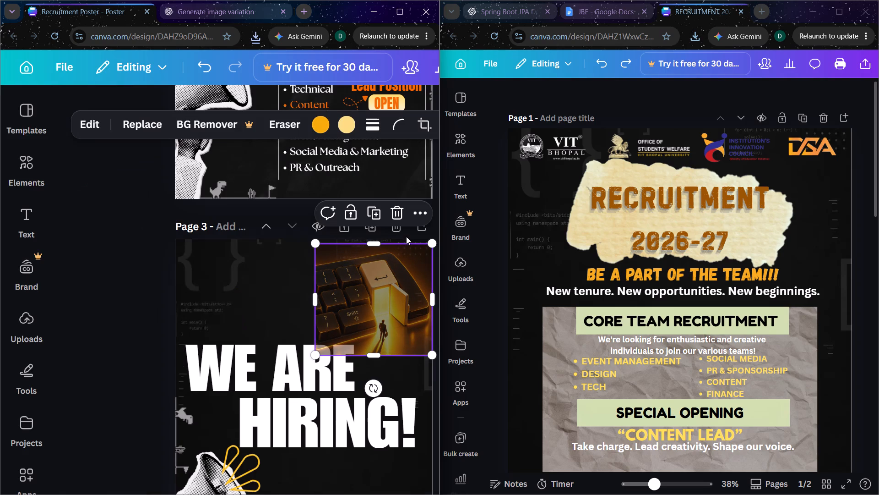
pyautogui.click(122, 298)
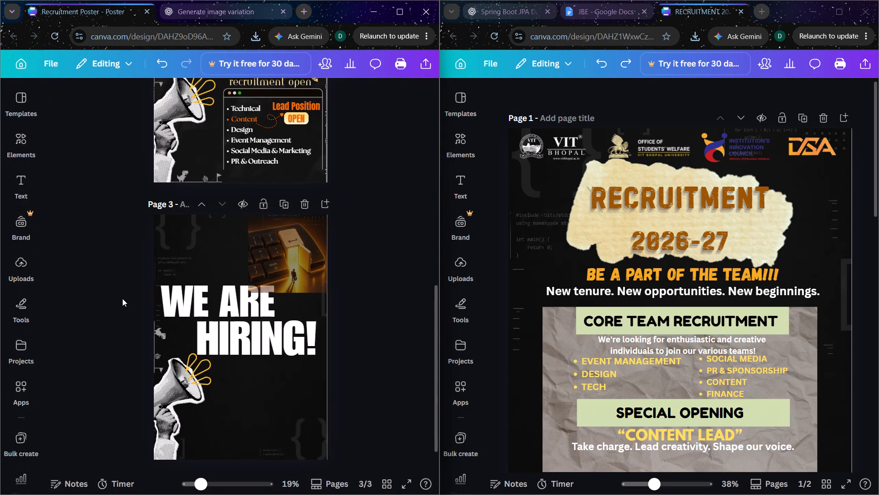
# Enlarge the keyboard image to slightly more than the page width and position it across the top of page 3, overlapping "WE ARE".
pyautogui.moveTo(301, 264); pyautogui.dragTo(222, 264)
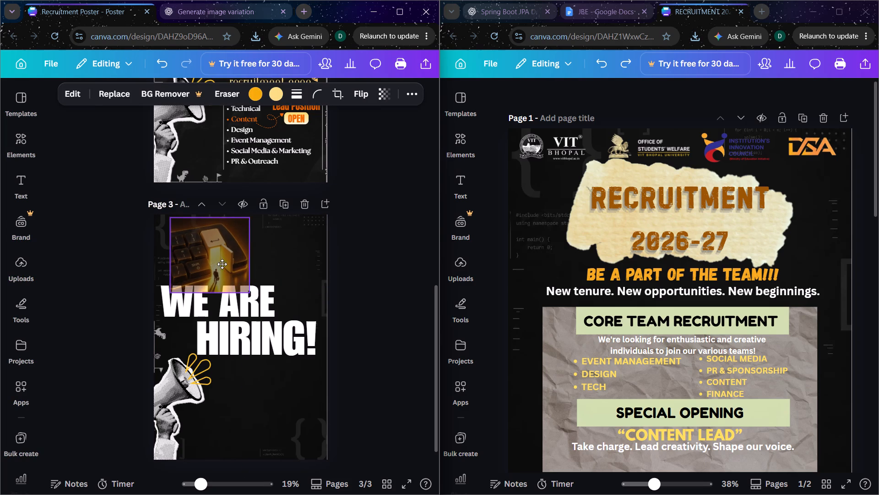
pyautogui.moveTo(222, 264); pyautogui.dragTo(304, 428)
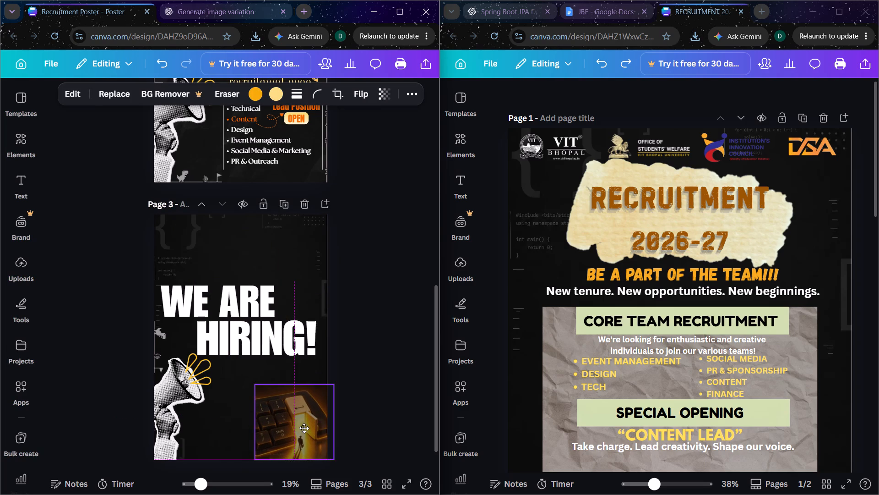
pyautogui.moveTo(304, 428); pyautogui.dragTo(288, 402)
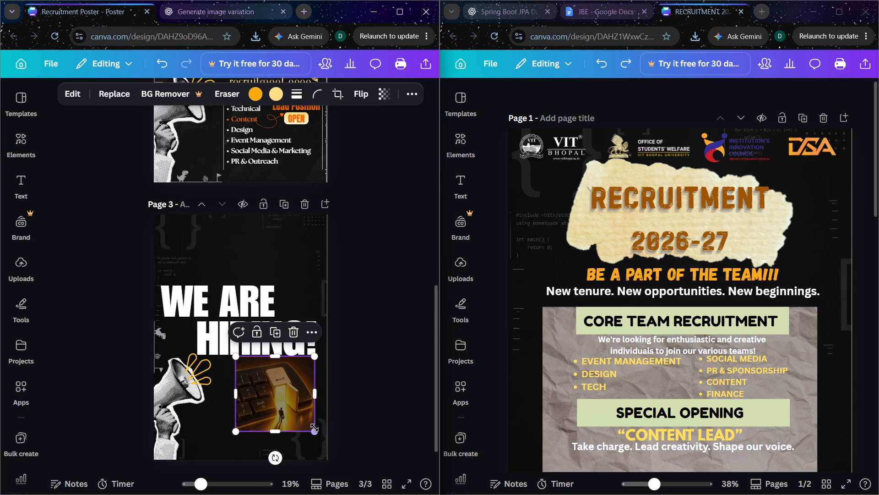
pyautogui.moveTo(288, 410); pyautogui.dragTo(199, 280)
pyautogui.moveTo(223, 300); pyautogui.dragTo(339, 383)
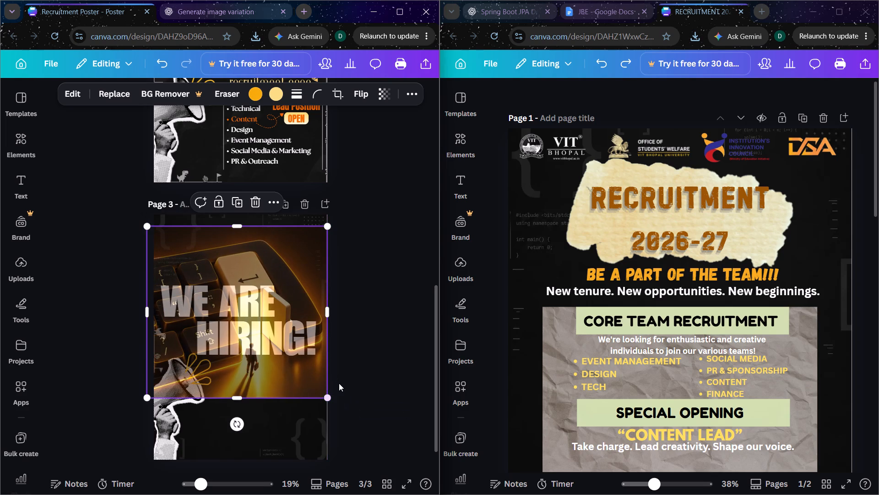
pyautogui.moveTo(277, 280); pyautogui.dragTo(283, 185)
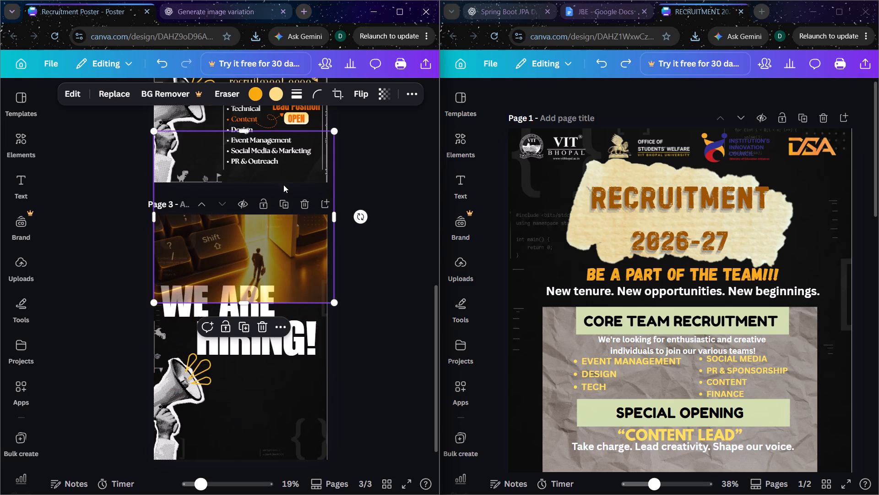
# Delete the "HIRING!" and "WE ARE" headline texts from page 3.
pyautogui.click(274, 342)
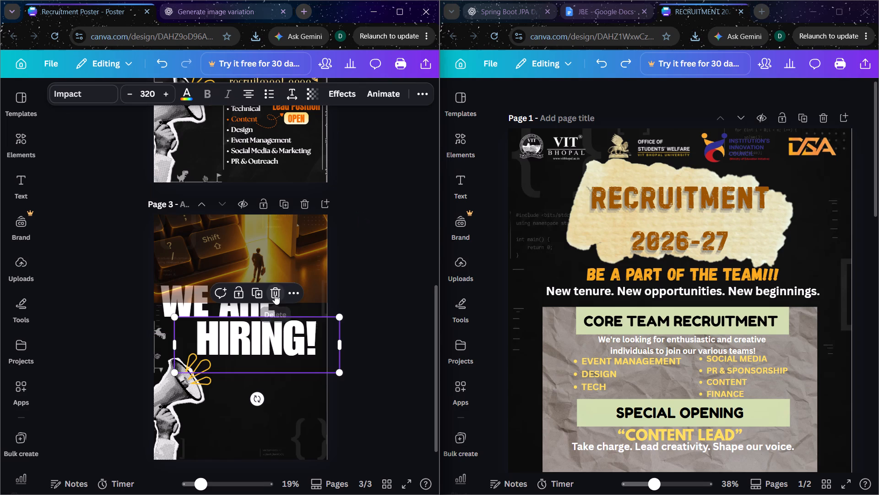
pyautogui.click(275, 294)
pyautogui.click(233, 310)
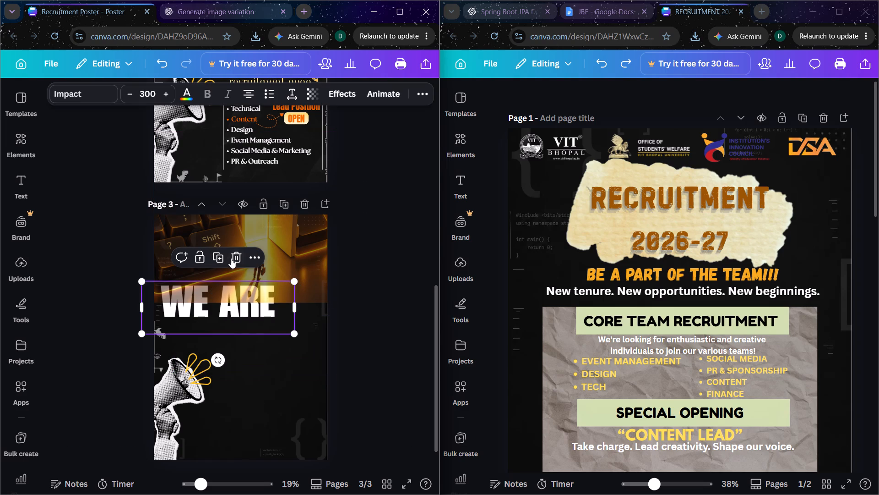
pyautogui.click(231, 255)
# Delete the megaphone graphic and the small decoration at the left edge of page 3.
pyautogui.click(182, 381)
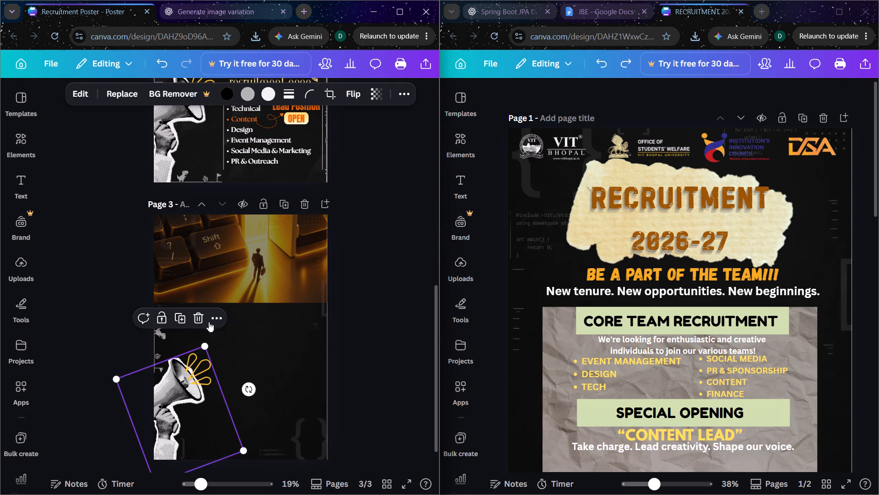
pyautogui.click(200, 317)
pyautogui.click(161, 352)
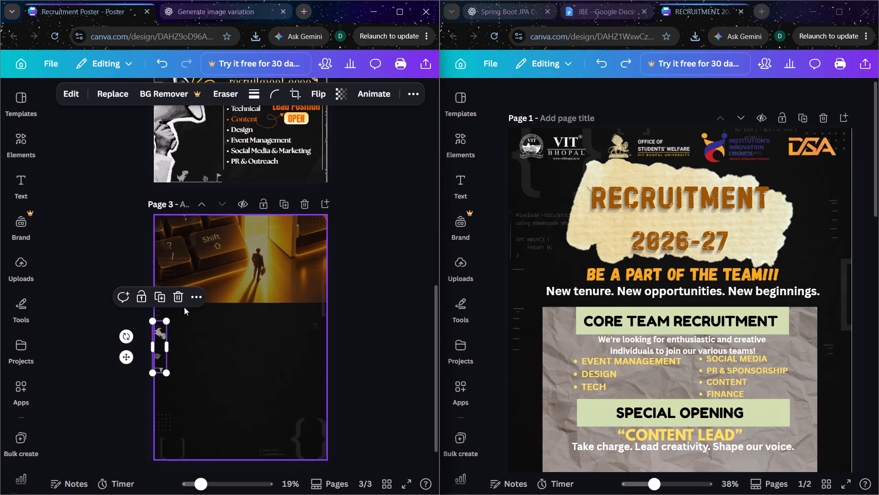
pyautogui.click(177, 299)
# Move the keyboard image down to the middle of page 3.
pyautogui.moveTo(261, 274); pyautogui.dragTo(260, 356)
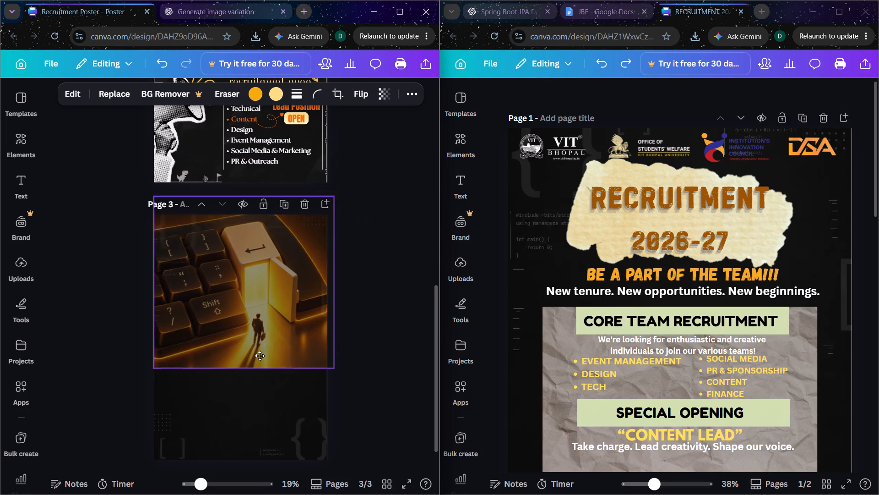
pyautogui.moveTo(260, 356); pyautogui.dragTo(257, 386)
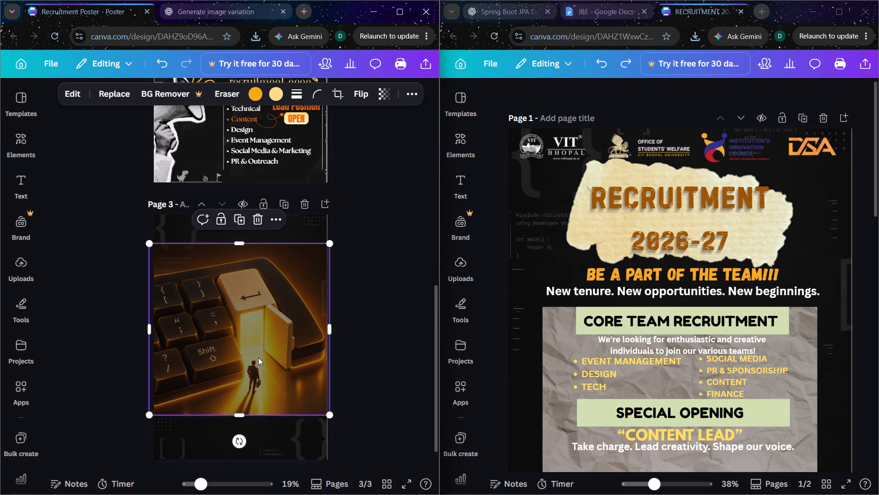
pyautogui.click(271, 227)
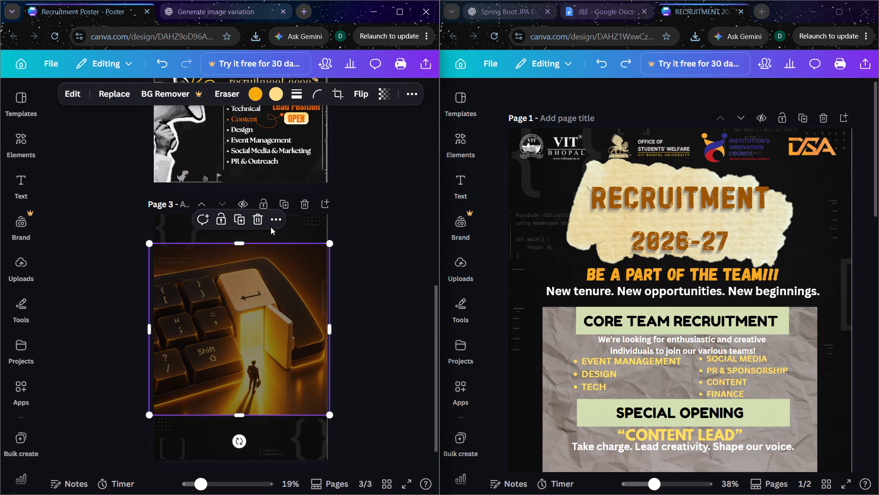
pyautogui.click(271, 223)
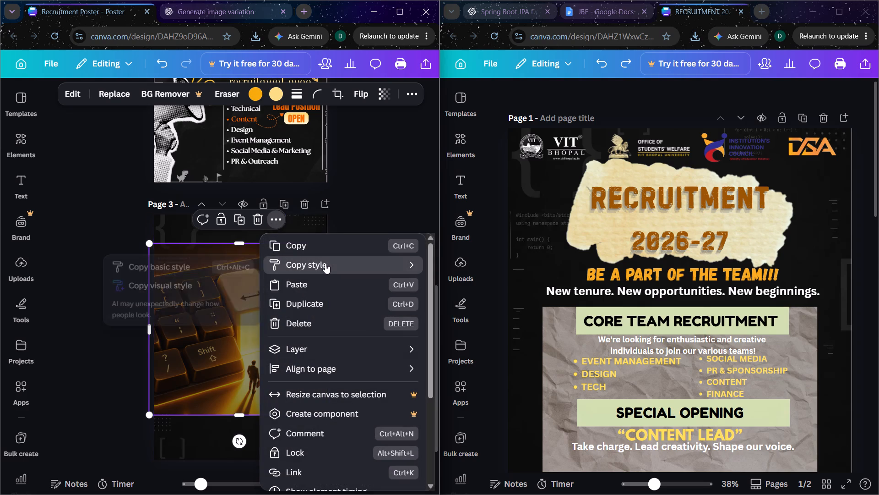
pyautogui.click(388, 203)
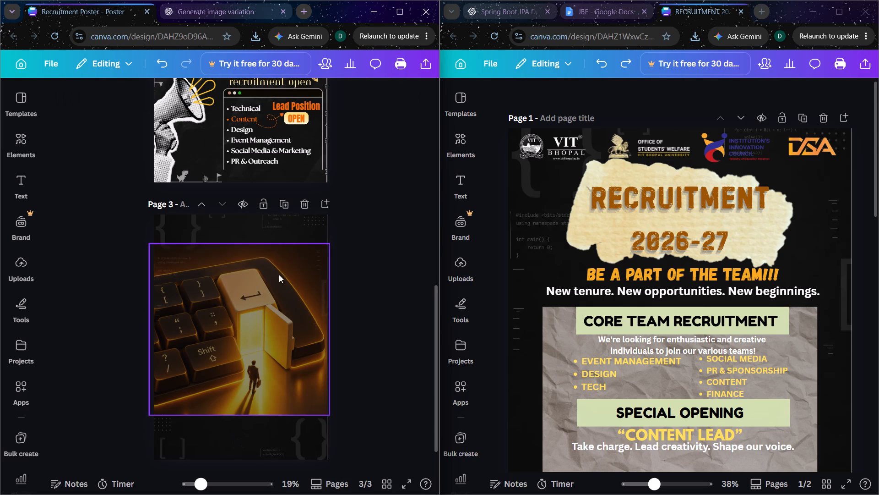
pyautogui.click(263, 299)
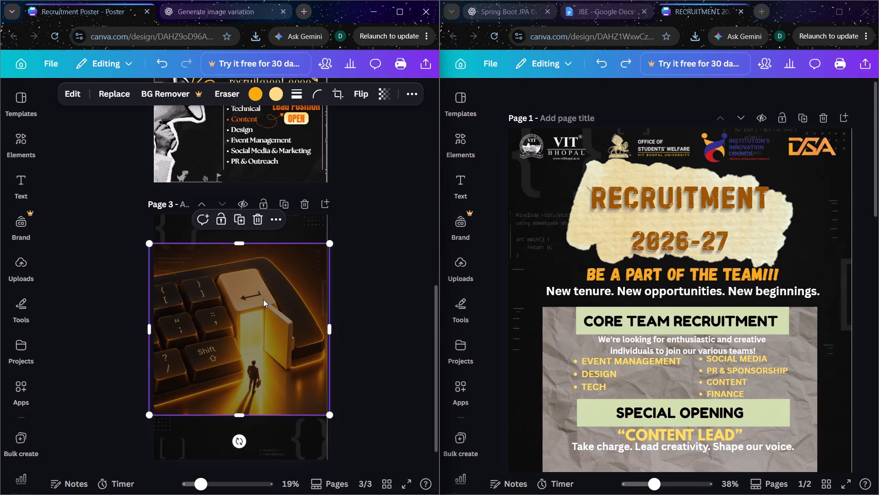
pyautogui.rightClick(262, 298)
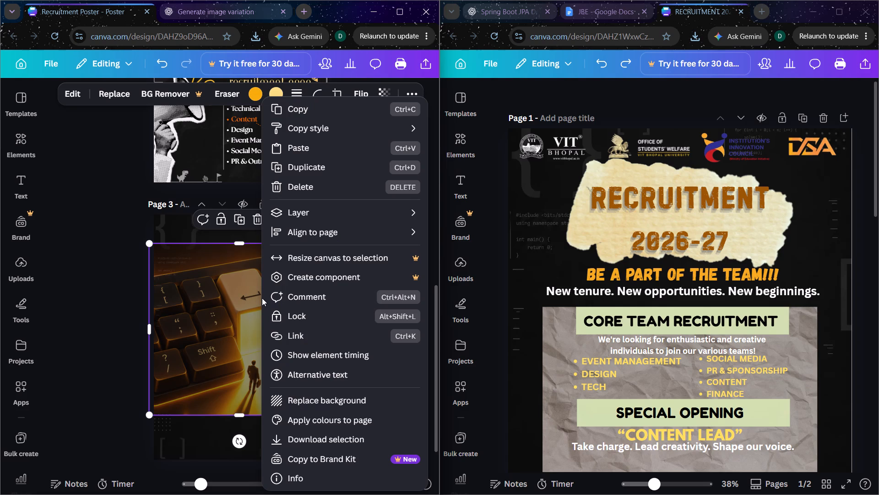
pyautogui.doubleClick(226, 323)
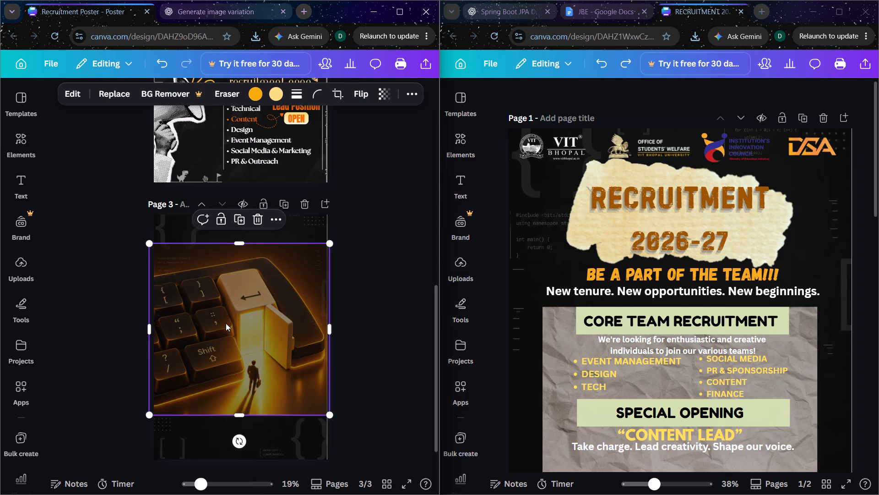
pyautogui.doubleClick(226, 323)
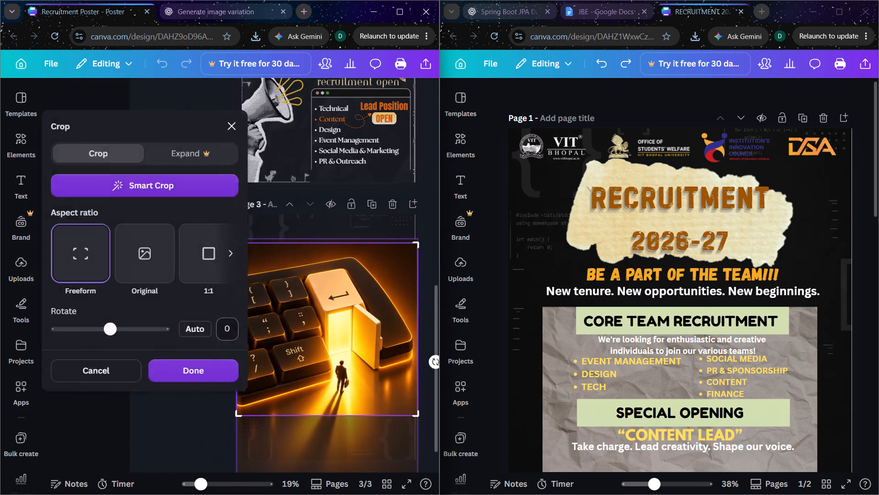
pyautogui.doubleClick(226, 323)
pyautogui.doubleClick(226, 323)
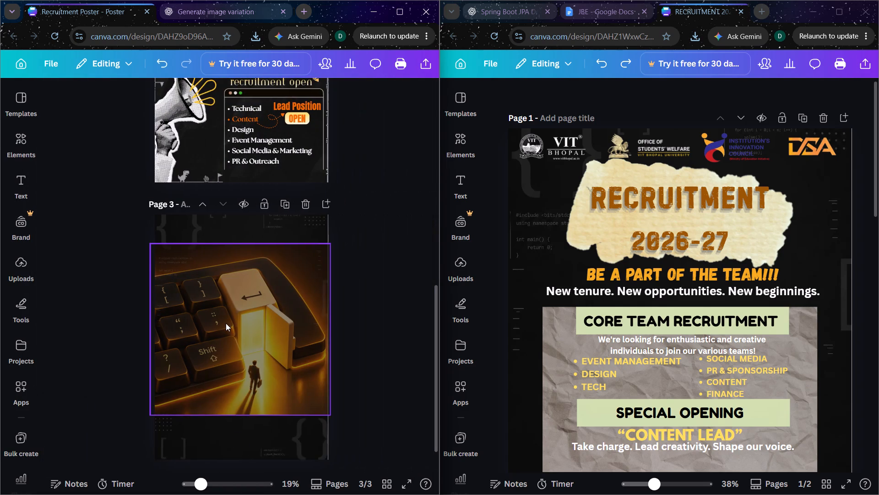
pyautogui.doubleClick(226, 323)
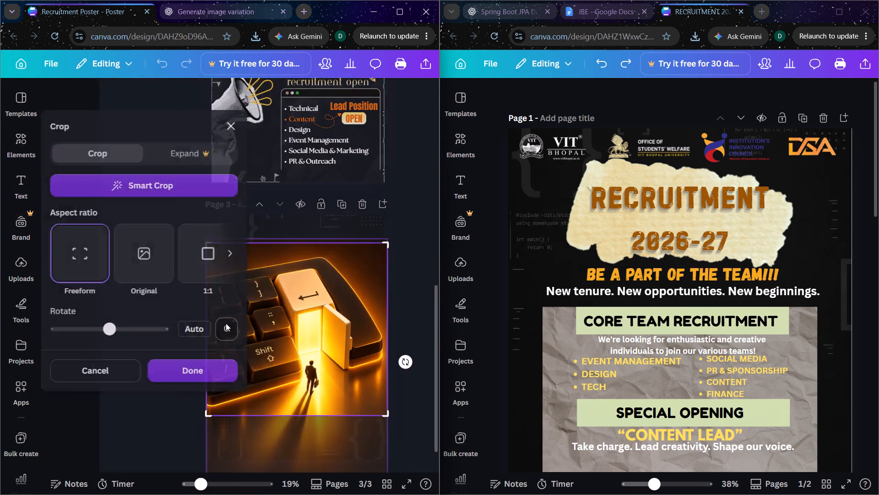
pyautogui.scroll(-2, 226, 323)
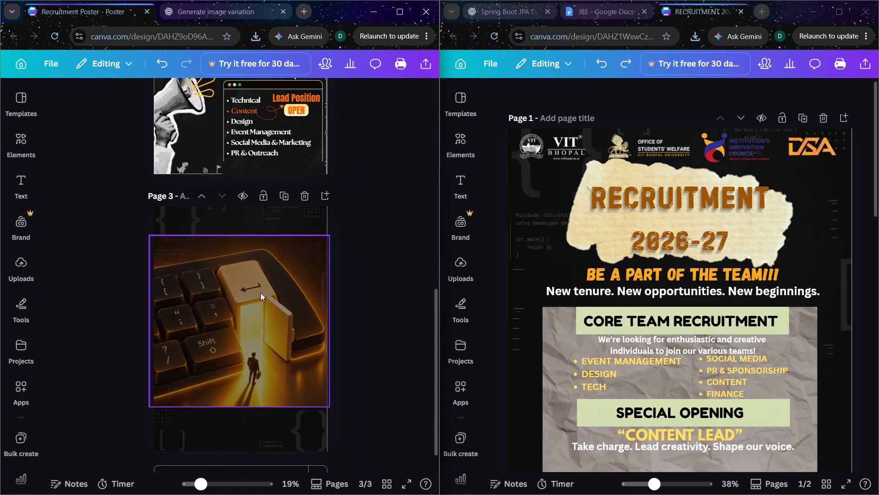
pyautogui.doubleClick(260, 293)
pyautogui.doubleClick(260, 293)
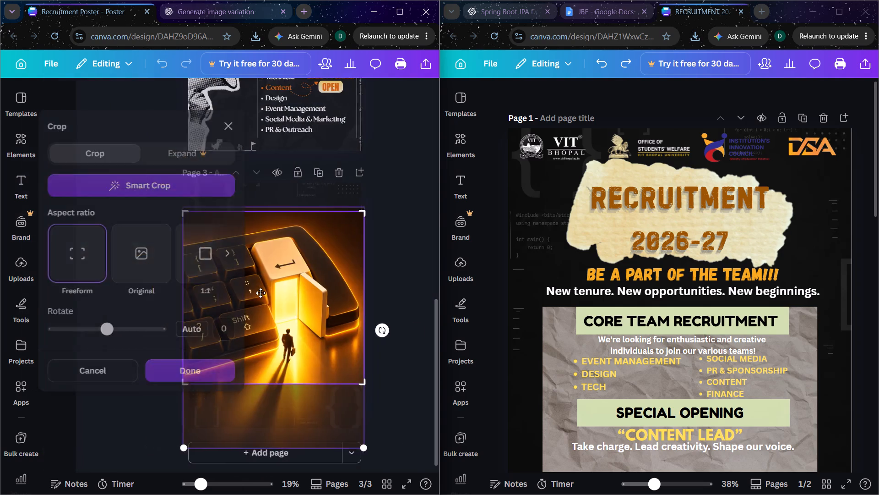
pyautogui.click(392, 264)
# Replace the faded, cropped keyboard image on page 3 with a fresh copy of the downloaded "Golden Enter Key Portal.png".
pyautogui.click(307, 282)
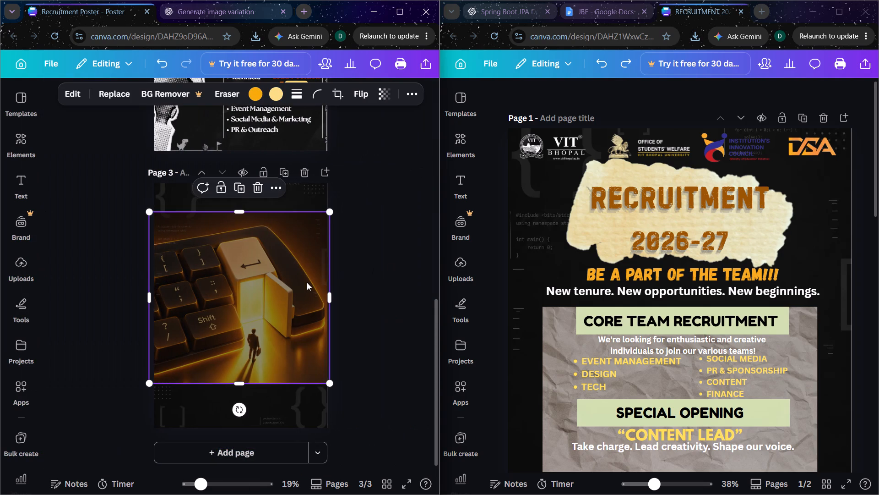
pyautogui.click(257, 187)
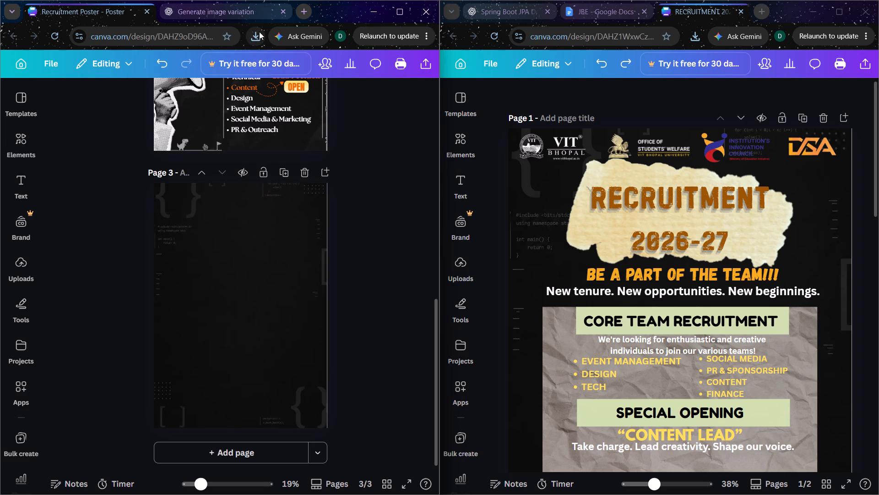
pyautogui.click(259, 32)
pyautogui.moveTo(176, 87); pyautogui.dragTo(200, 171)
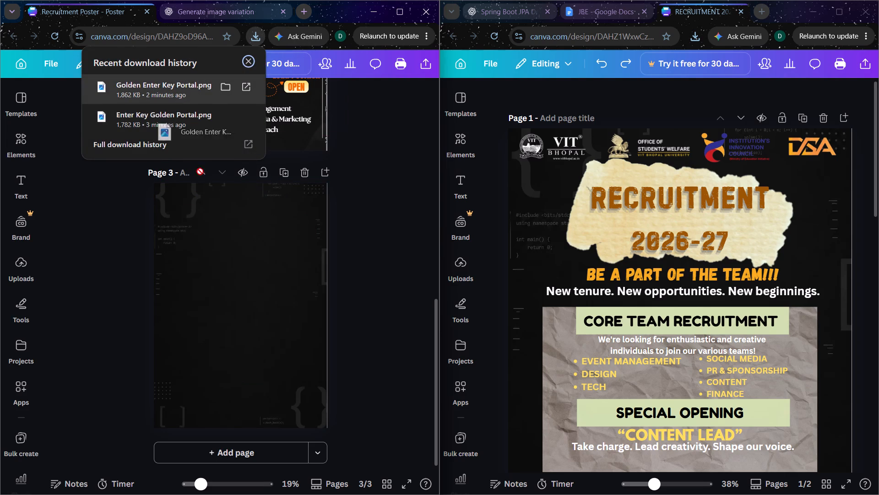
pyautogui.moveTo(200, 171); pyautogui.dragTo(212, 224)
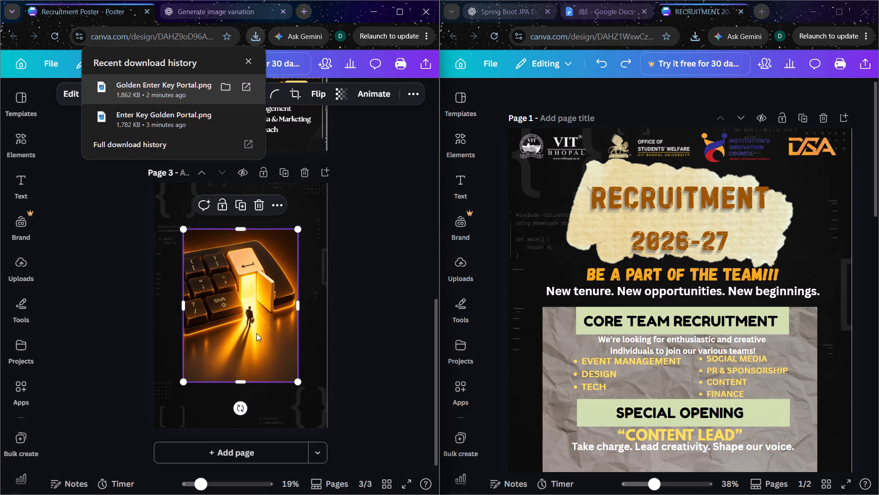
# Enlarge and position the new keyboard image so that it covers all of page 3, slightly overlapping the page edges.
pyautogui.moveTo(296, 384); pyautogui.dragTo(348, 438)
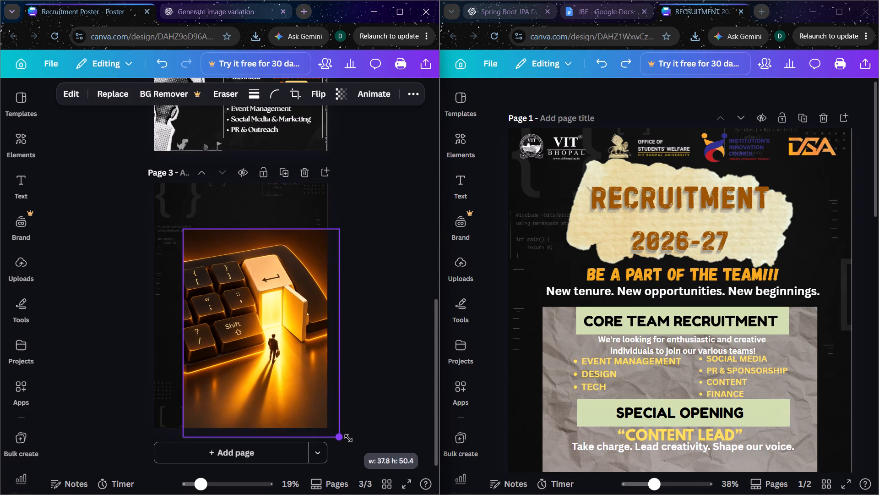
pyautogui.moveTo(348, 438); pyautogui.dragTo(357, 449)
pyautogui.moveTo(291, 383); pyautogui.dragTo(255, 328)
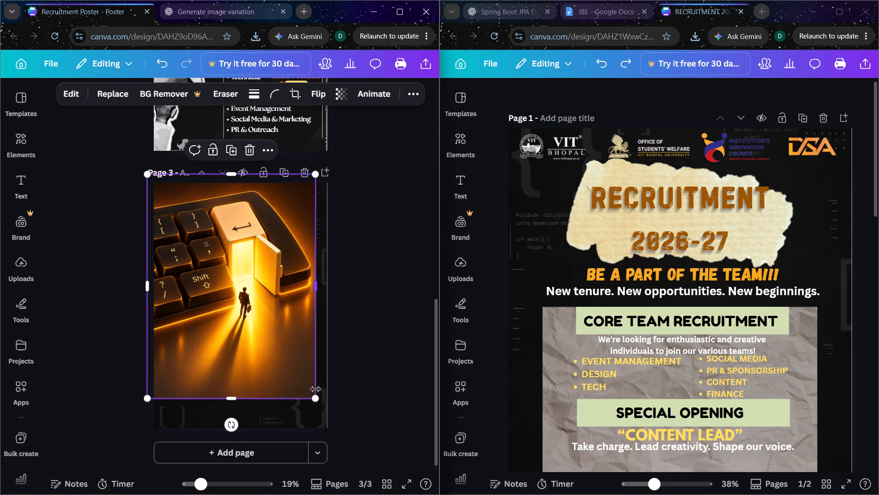
pyautogui.moveTo(316, 400); pyautogui.dragTo(337, 436)
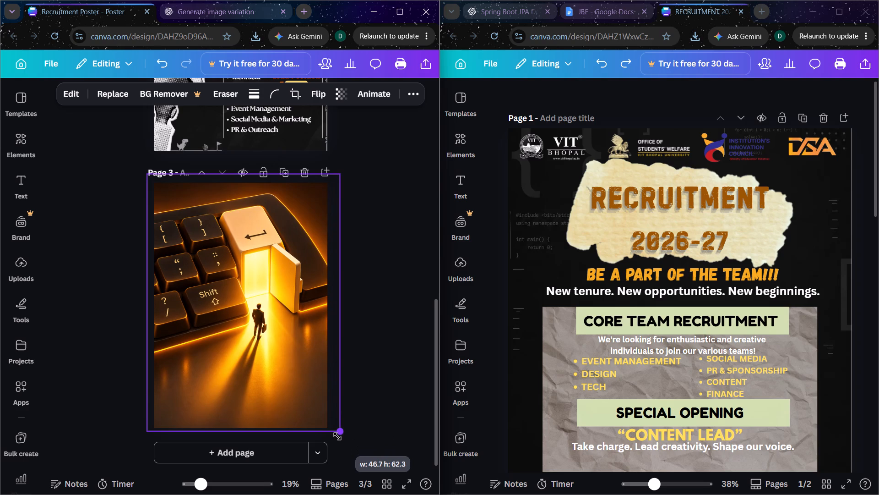
pyautogui.moveTo(337, 436); pyautogui.dragTo(329, 426)
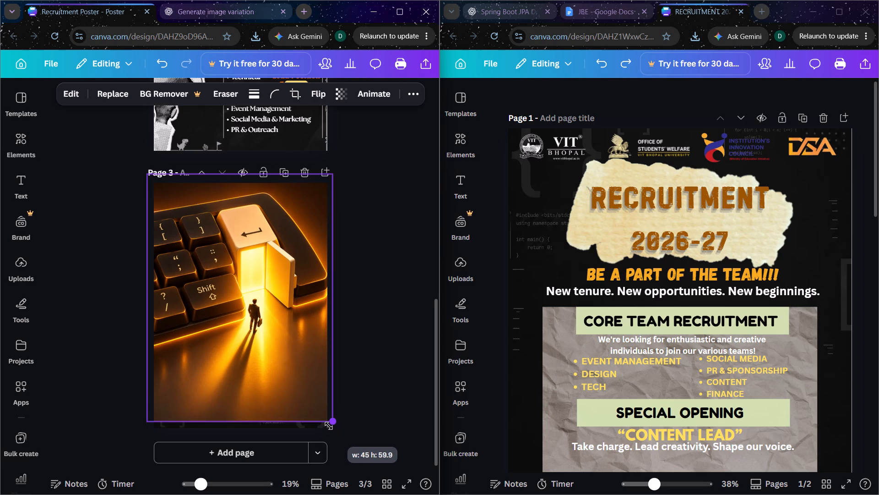
pyautogui.moveTo(329, 426); pyautogui.dragTo(323, 421)
pyautogui.moveTo(295, 373); pyautogui.dragTo(297, 379)
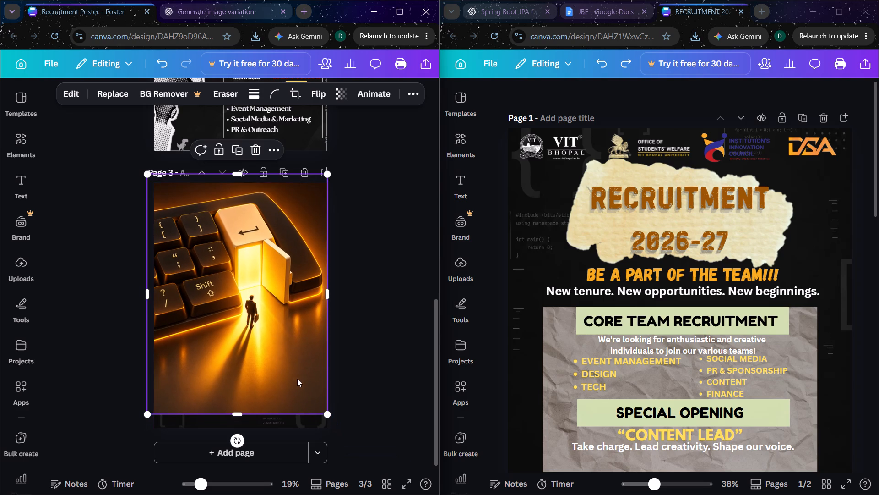
pyautogui.moveTo(297, 379); pyautogui.dragTo(300, 389)
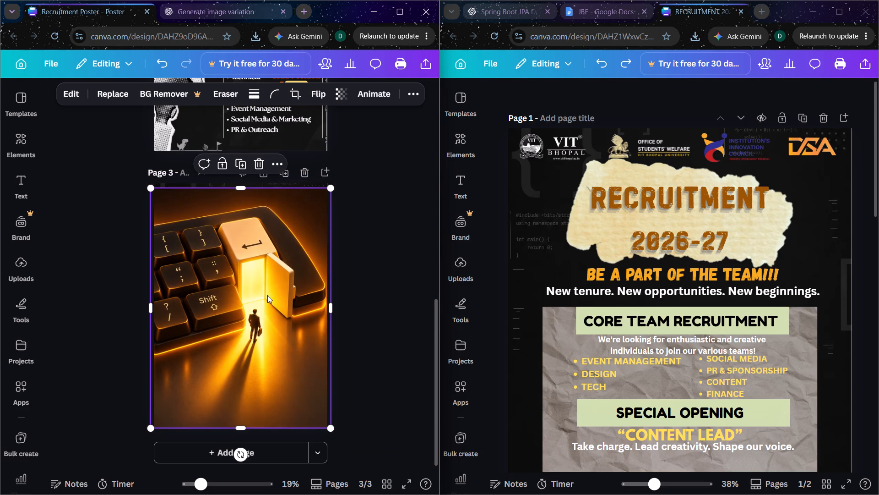
pyautogui.moveTo(329, 190); pyautogui.dragTo(332, 187)
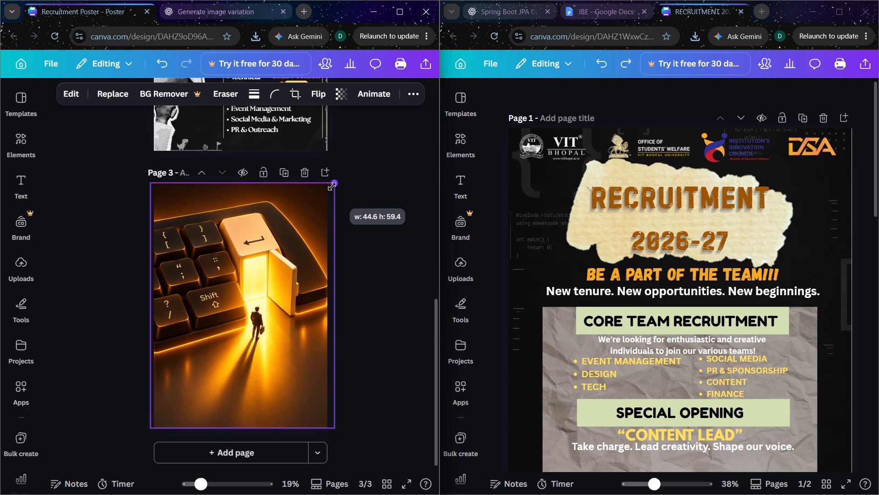
pyautogui.moveTo(332, 187); pyautogui.dragTo(336, 181)
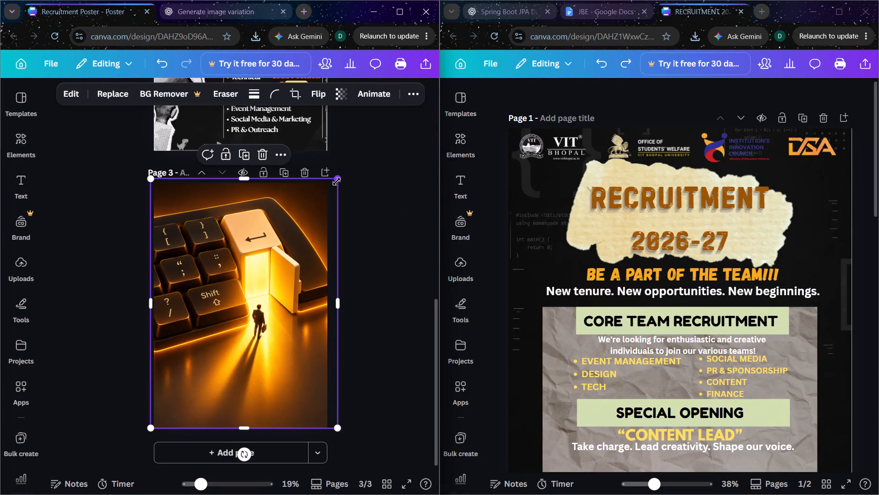
pyautogui.press('Left')
pyautogui.press('Left')
pyautogui.press('Left')
pyautogui.press('Left')
pyautogui.press('Left')
pyautogui.press('Left')
pyautogui.press('Left')
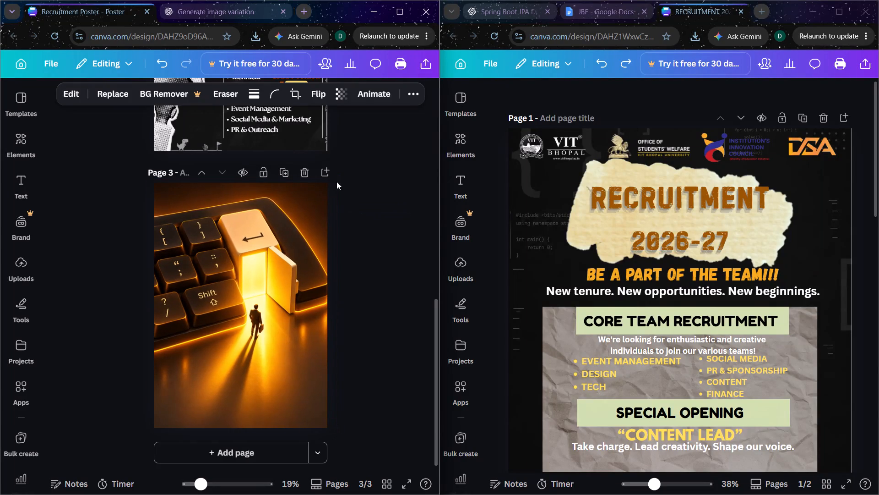
pyautogui.press('Left')
pyautogui.press('Left')
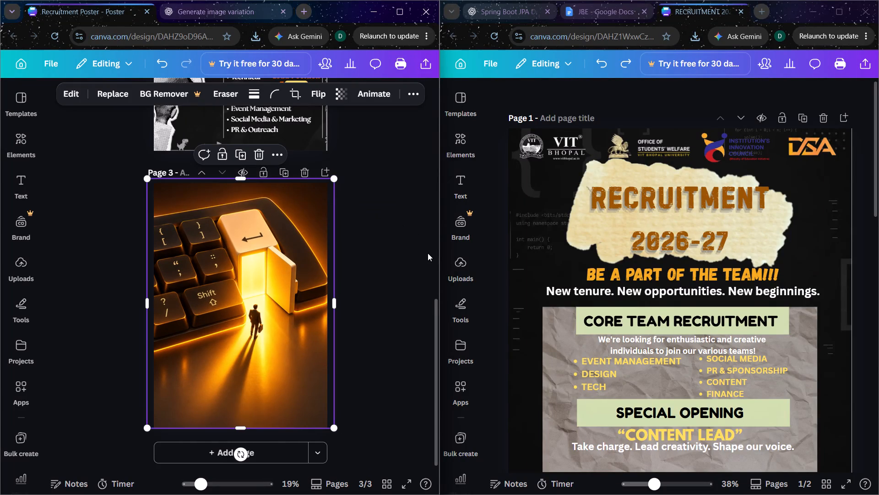
pyautogui.click(428, 253)
# Copy the "WE ARE" and "HIRING!" headline texts from page 2 onto page 3 over the keyboard image.
pyautogui.scroll(1, 428, 253)
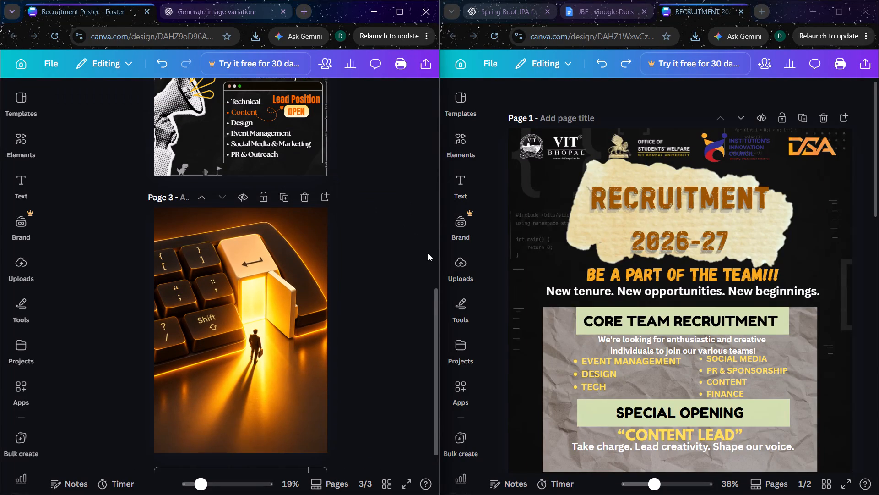
pyautogui.scroll(1, 428, 253)
pyautogui.scroll(-1, 428, 253)
pyautogui.scroll(2, 428, 253)
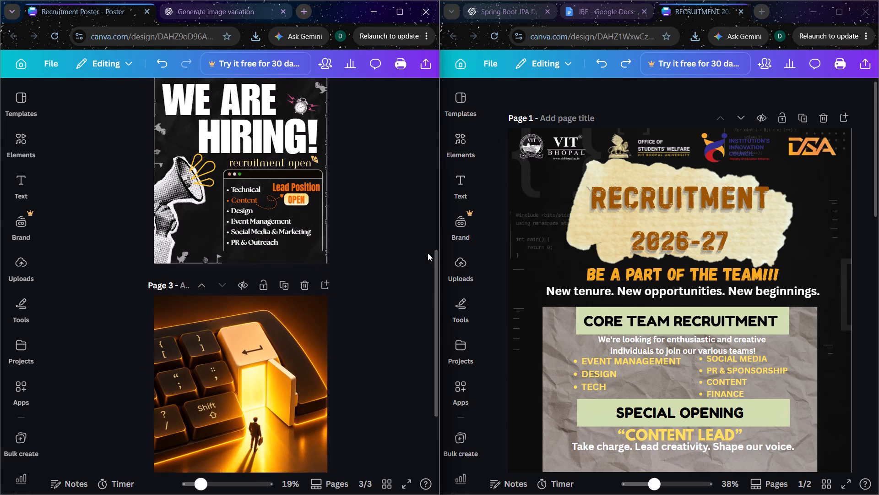
pyautogui.scroll(2, 428, 253)
pyautogui.click(227, 228)
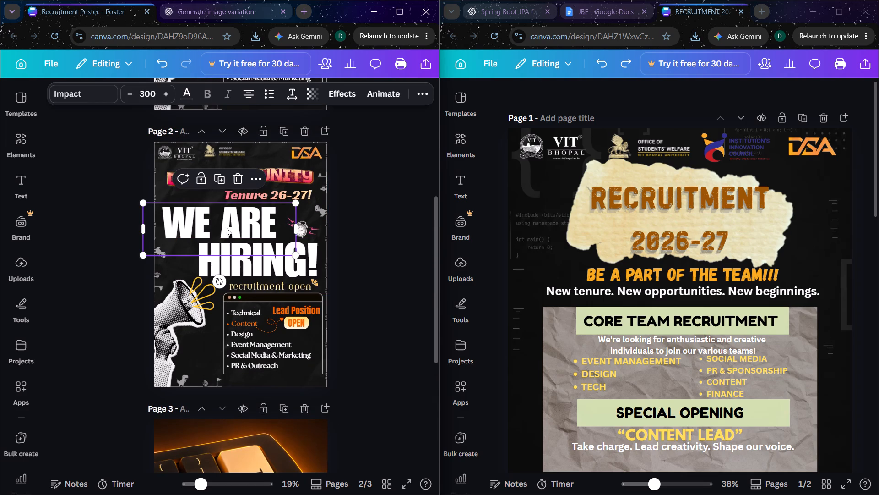
pyautogui.keyDown('shift'); pyautogui.click(255, 262); pyautogui.keyUp('shift')
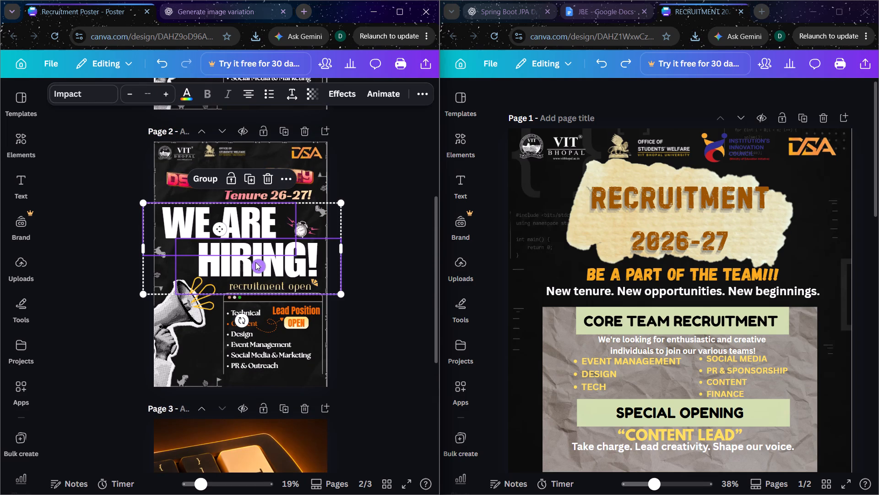
pyautogui.hotkey('ctrl', 'c')
pyautogui.click(370, 323)
pyautogui.scroll(-3, 370, 323)
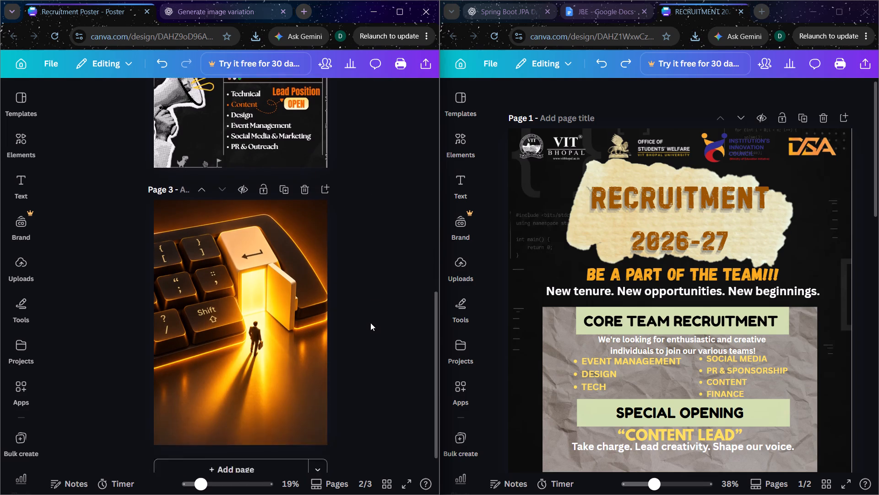
pyautogui.scroll(-1, 370, 323)
pyautogui.click(250, 381)
pyautogui.hotkey('ctrl', 'v')
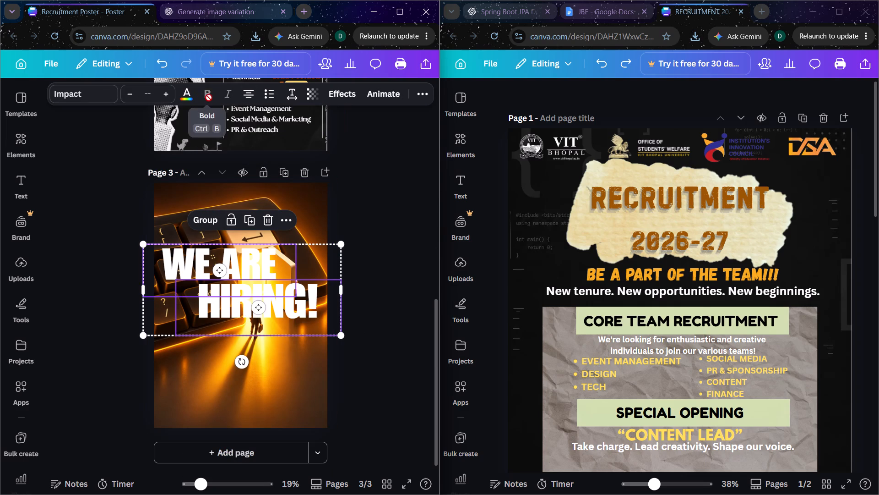
# Recolour the "WE ARE" and "HIRING!" texts on page 3 black.
pyautogui.click(186, 101)
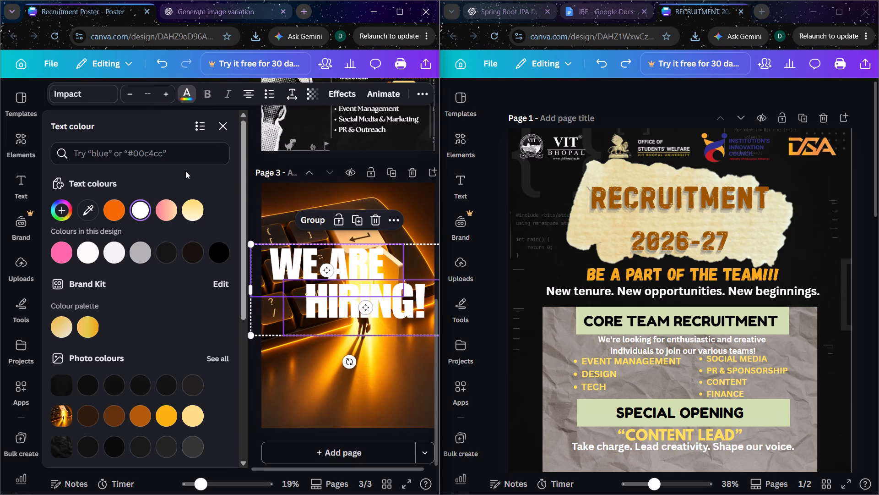
pyautogui.click(217, 253)
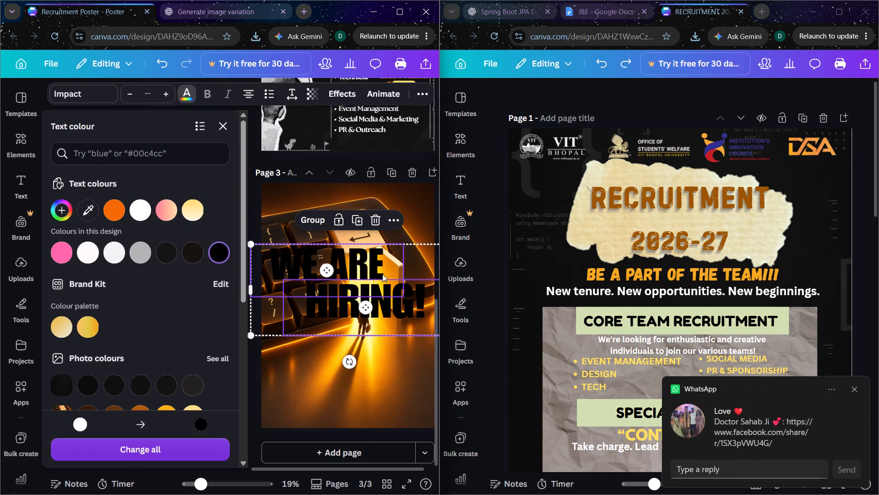
pyautogui.click(404, 149)
pyautogui.click(393, 305)
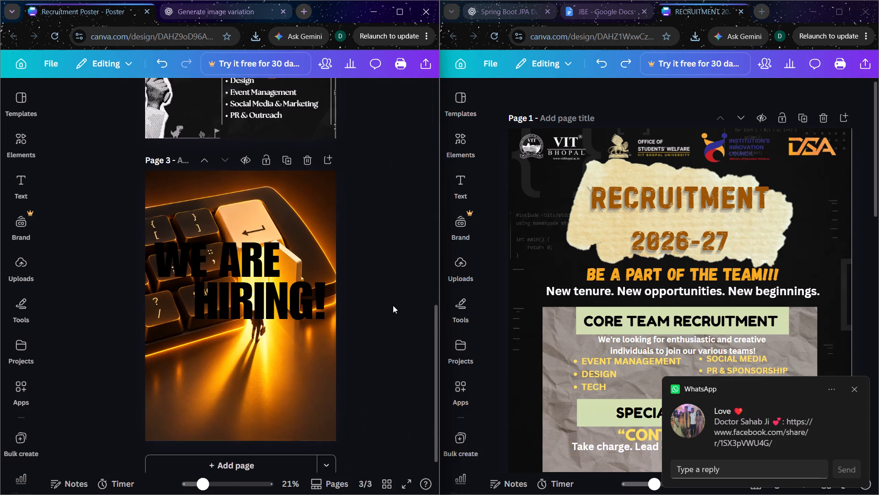
# Shrink the "WE ARE" and "HIRING!" texts together to font size about 202 and move them just below the walking man.
pyautogui.click(253, 252)
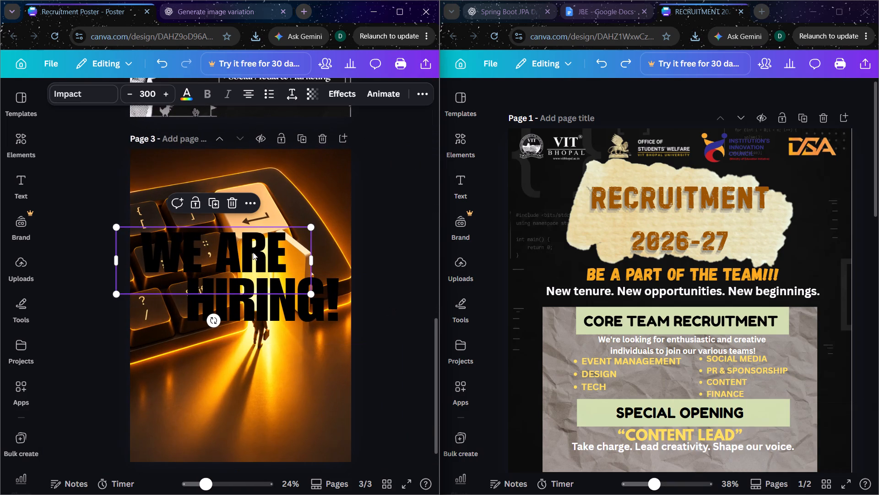
pyautogui.keyDown('shift'); pyautogui.click(309, 306); pyautogui.keyUp('shift')
pyautogui.moveTo(369, 344); pyautogui.dragTo(296, 286)
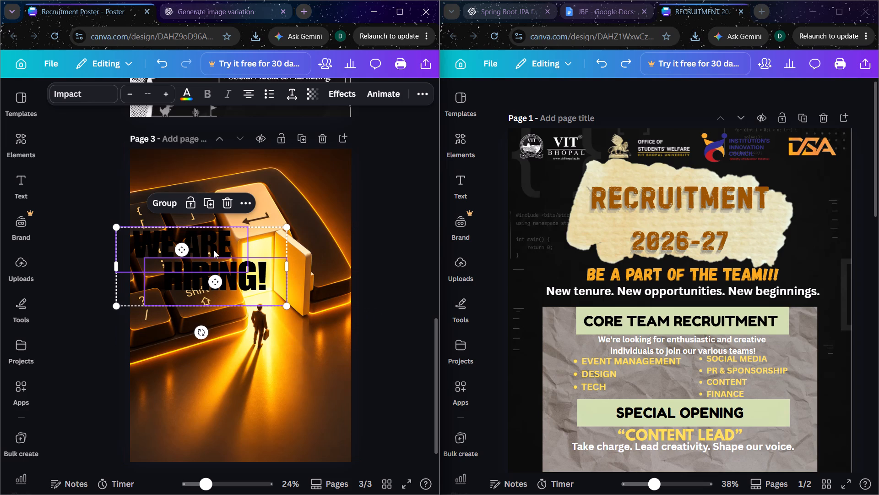
pyautogui.moveTo(214, 250); pyautogui.dragTo(255, 382)
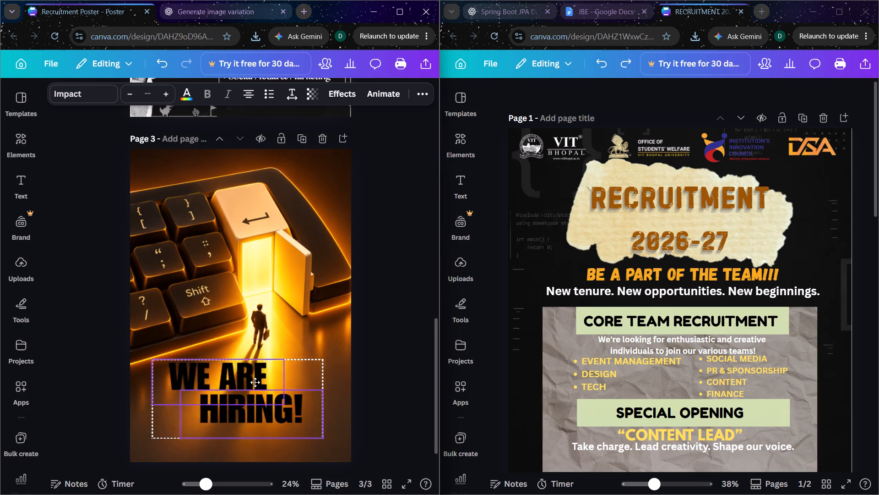
pyautogui.moveTo(255, 382); pyautogui.dragTo(287, 372)
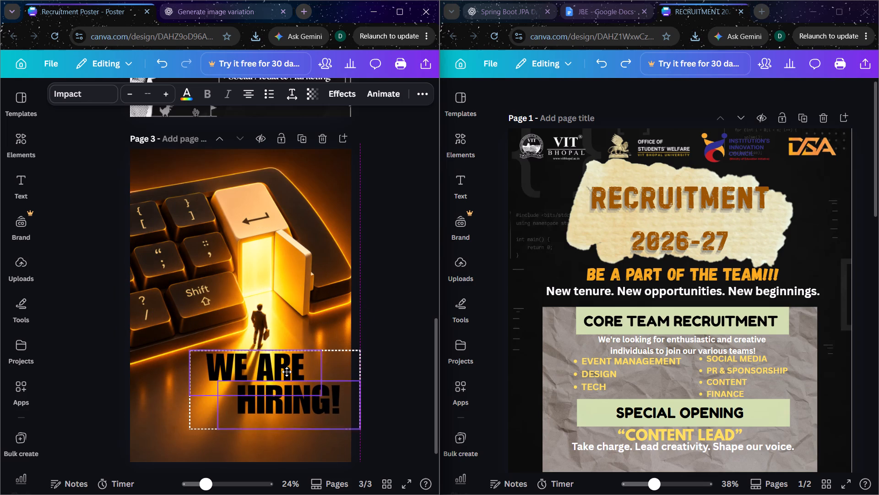
pyautogui.moveTo(287, 372); pyautogui.dragTo(287, 371)
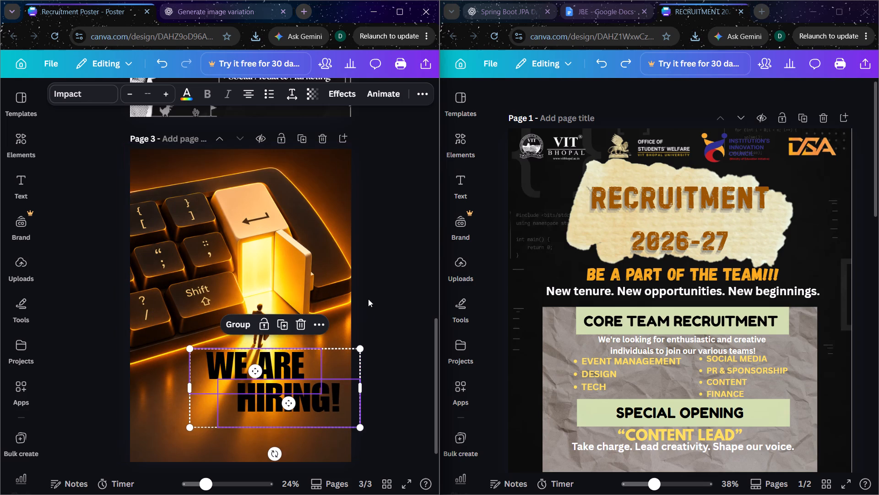
pyautogui.click(385, 291)
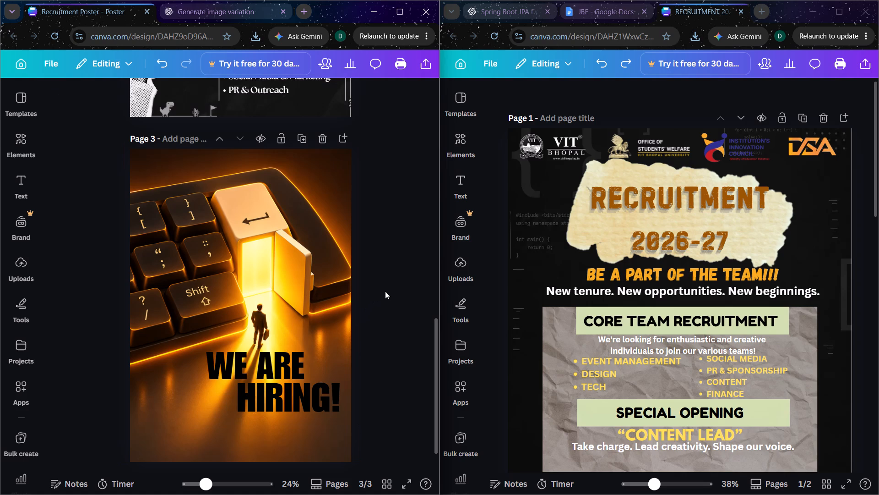
# Shift "WE ARE" sideways so that it sits directly above "HIRING!" with nearly matching edges.
pyautogui.click(262, 369)
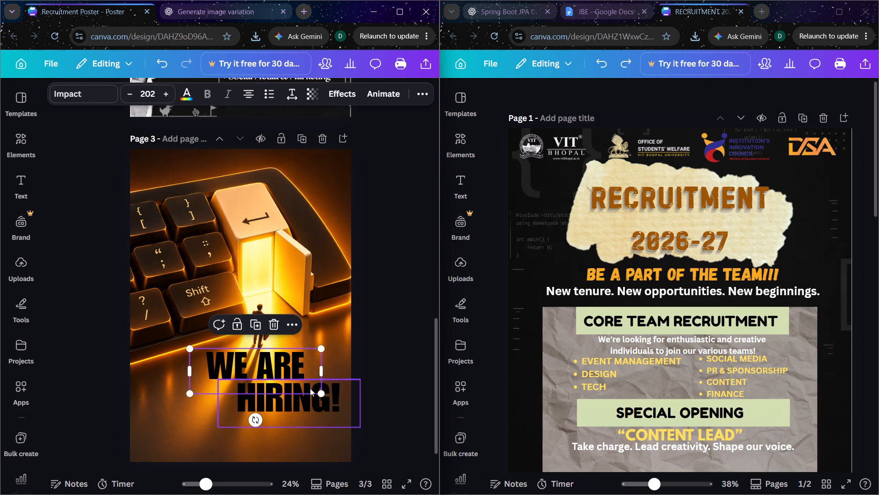
pyautogui.moveTo(270, 370); pyautogui.dragTo(305, 370)
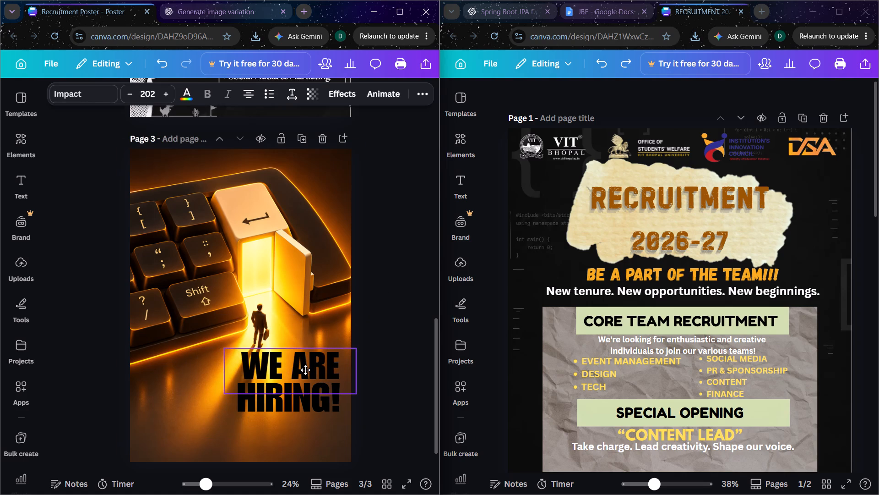
pyautogui.moveTo(305, 370); pyautogui.dragTo(300, 370)
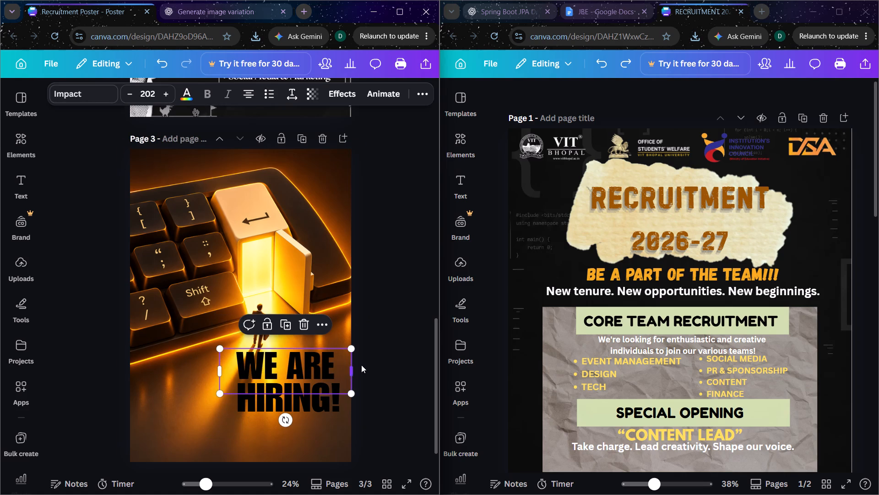
pyautogui.click(374, 365)
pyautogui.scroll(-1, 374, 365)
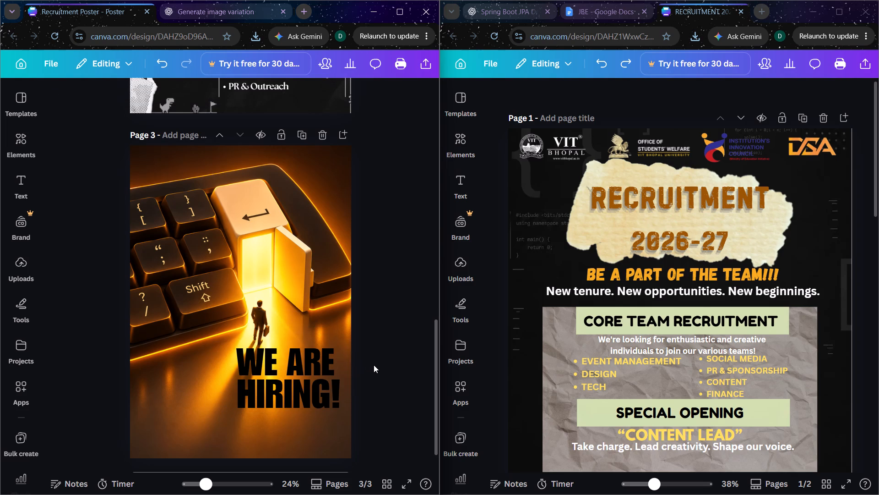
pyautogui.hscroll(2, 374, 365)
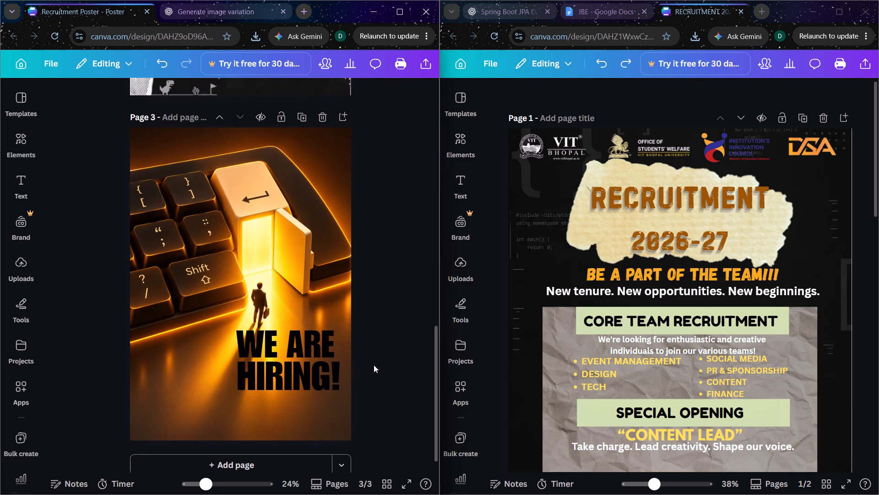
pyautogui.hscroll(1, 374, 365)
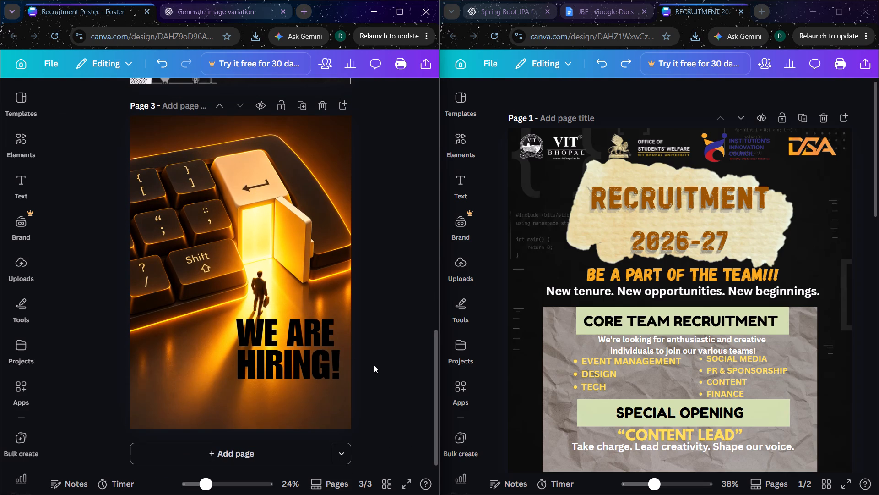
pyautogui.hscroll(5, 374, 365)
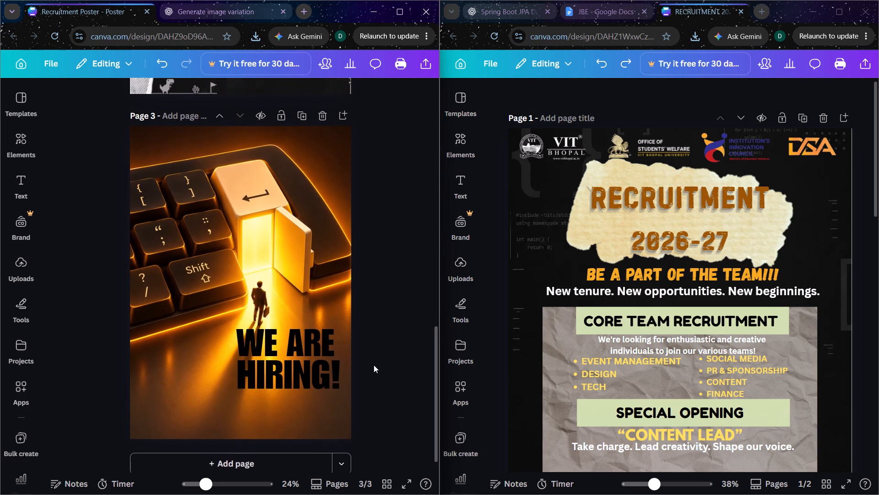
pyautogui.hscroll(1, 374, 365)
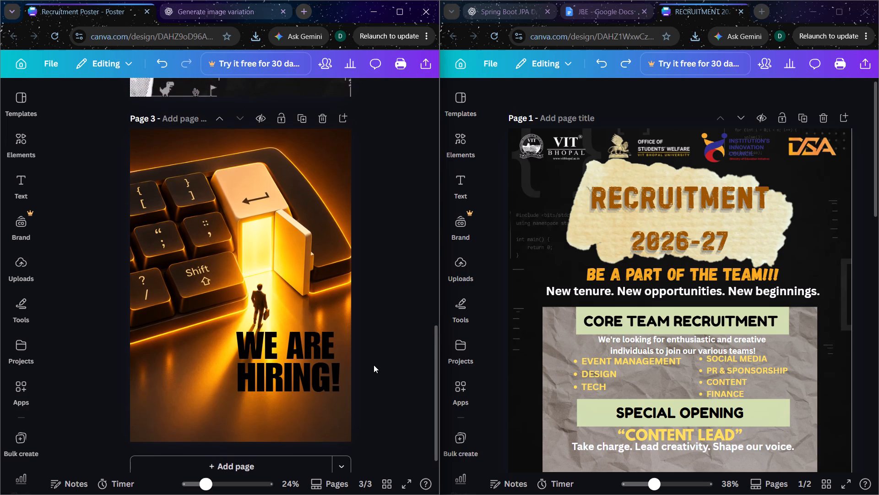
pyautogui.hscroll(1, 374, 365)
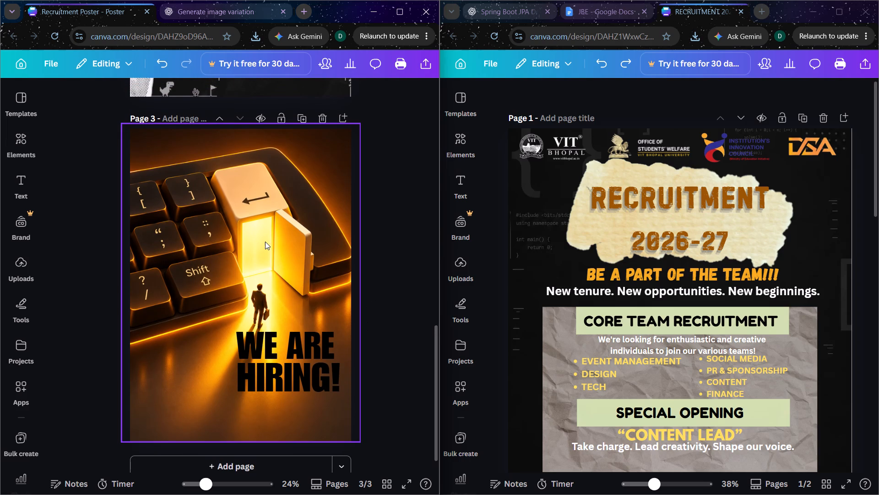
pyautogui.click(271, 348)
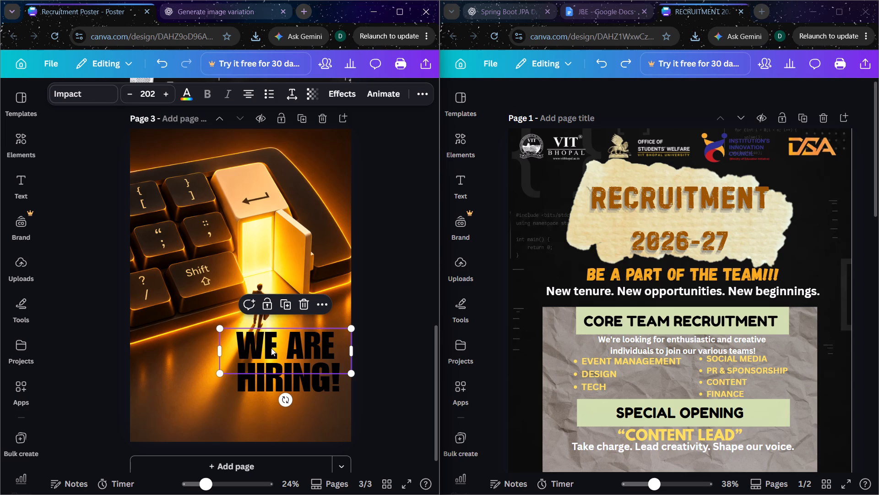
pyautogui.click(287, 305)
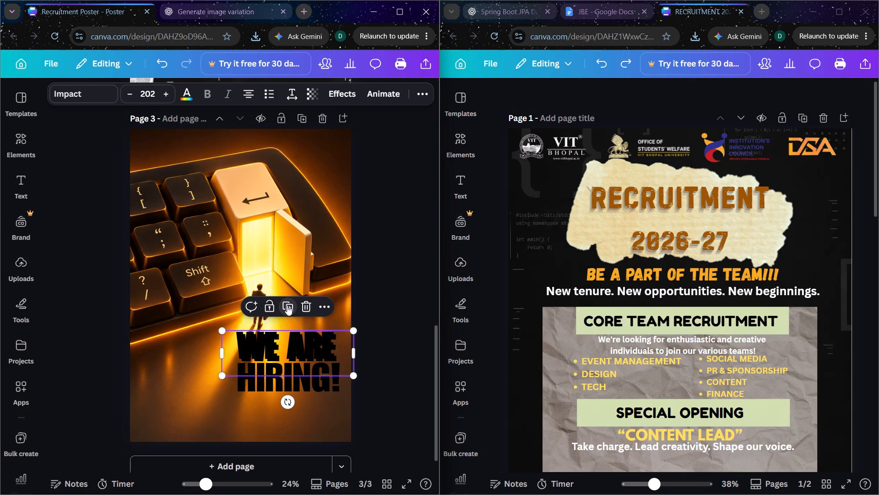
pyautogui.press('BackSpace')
# Duplicate the "WE ARE" text, place the copy below the Shift key and replace its wording with "DSAC".
pyautogui.click(287, 351)
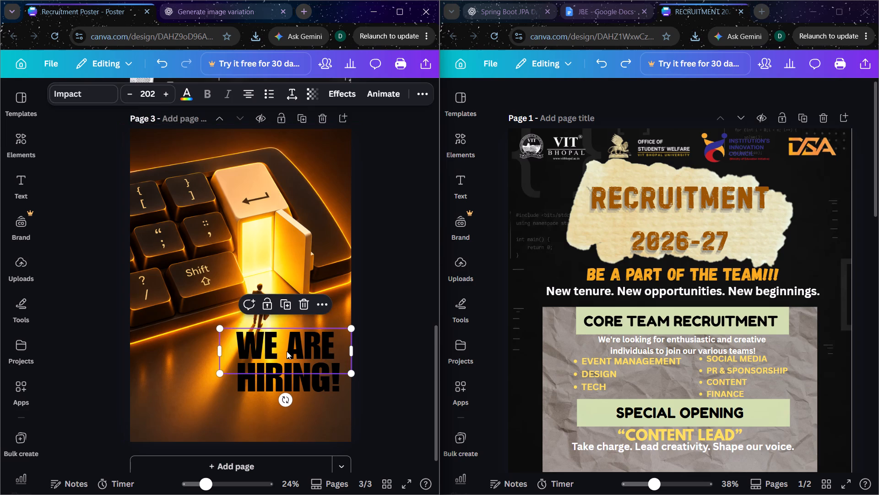
pyautogui.click(284, 309)
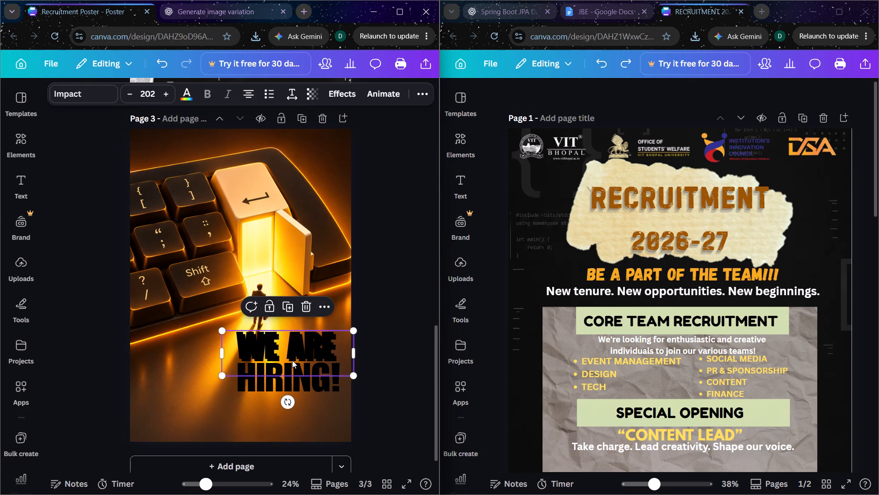
pyautogui.moveTo(292, 360); pyautogui.dragTo(194, 332)
pyautogui.doubleClick(194, 332)
pyautogui.press('BackSpace')
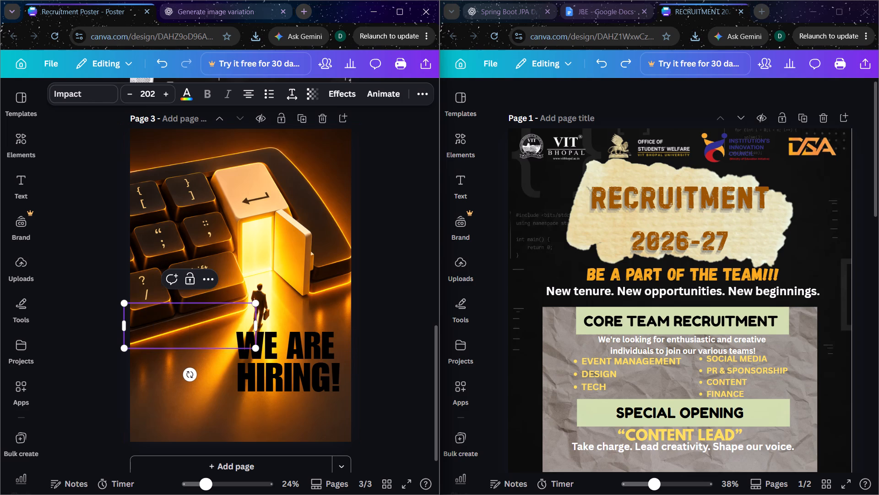
pyautogui.hotkey('shift', 'd')
pyautogui.write('SAC')
pyautogui.press('shift+Menu')
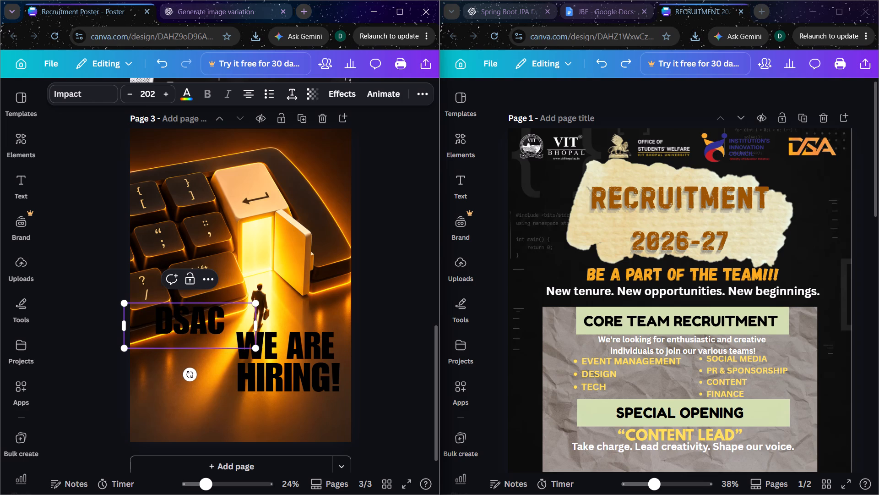
# Shrink the "DSAC" text to font size 157 and move it onto the Enter key above the door.
pyautogui.moveTo(255, 352); pyautogui.dragTo(227, 336)
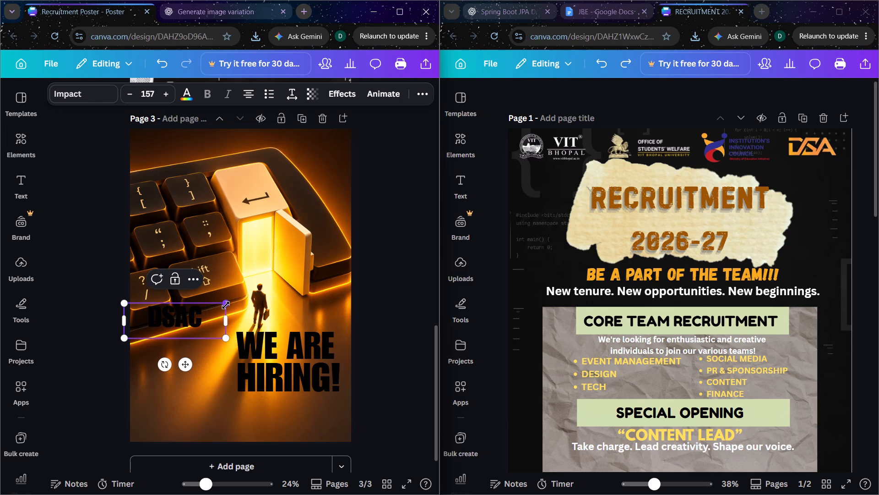
pyautogui.doubleClick(157, 335)
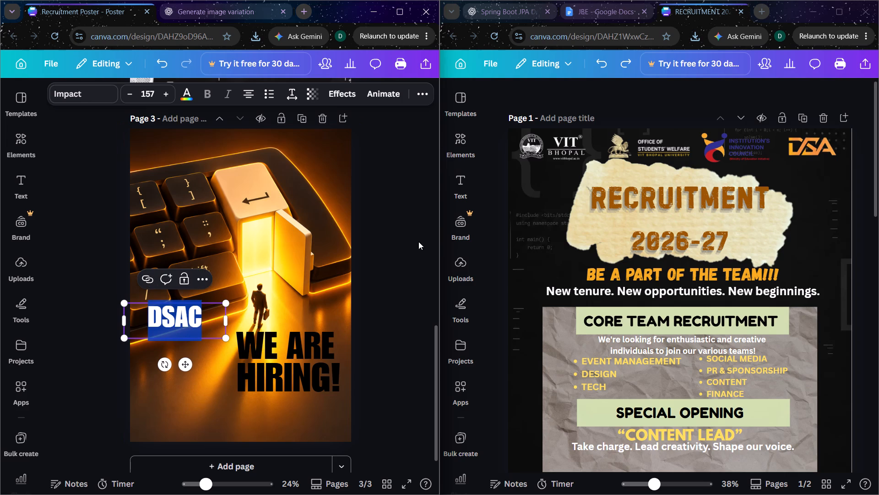
pyautogui.click(398, 246)
pyautogui.moveTo(170, 325); pyautogui.dragTo(260, 219)
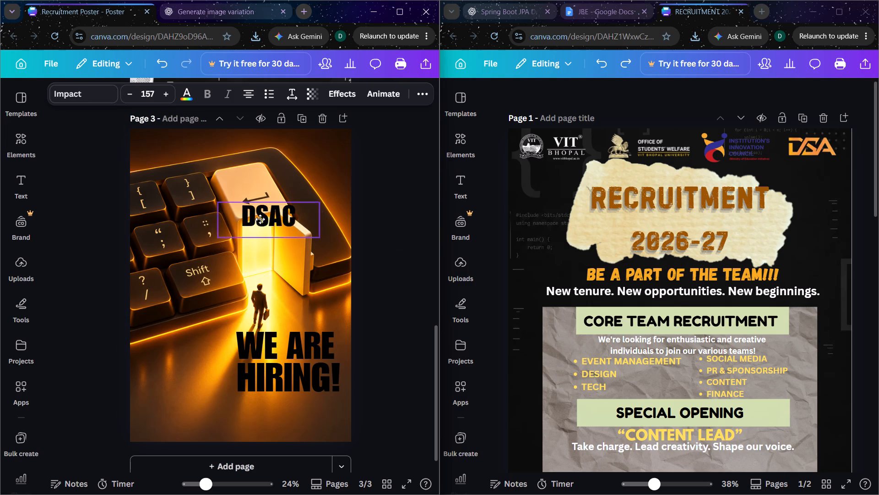
pyautogui.moveTo(260, 219); pyautogui.dragTo(256, 209)
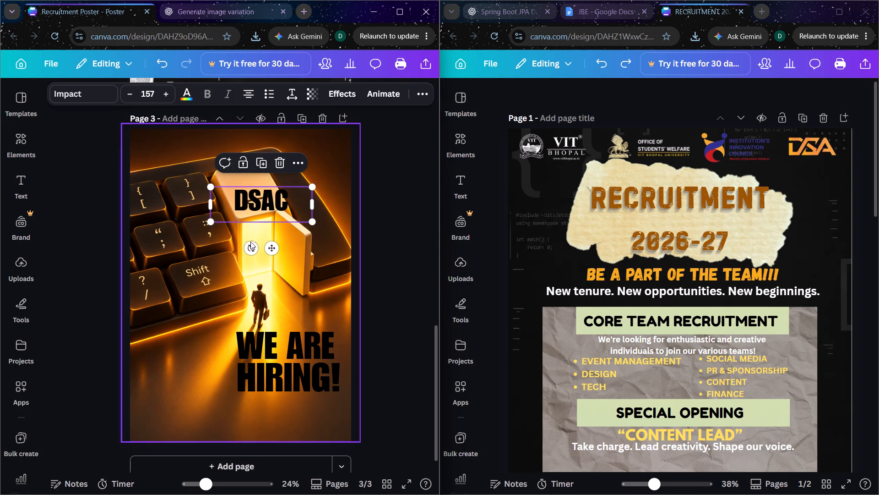
# Tilt the "DSAC" text to about -12° to follow the key's slant and shrink it to font size 119.
pyautogui.moveTo(250, 245); pyautogui.dragTo(261, 252)
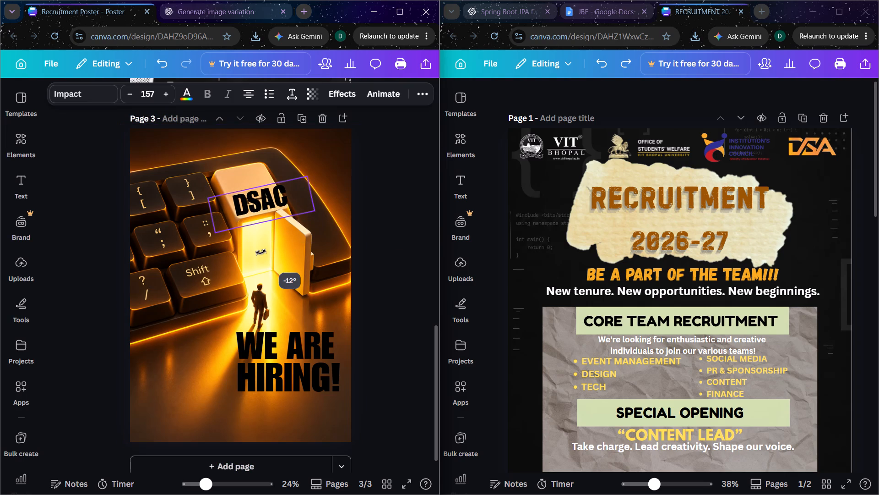
pyautogui.moveTo(261, 252); pyautogui.dragTo(262, 253)
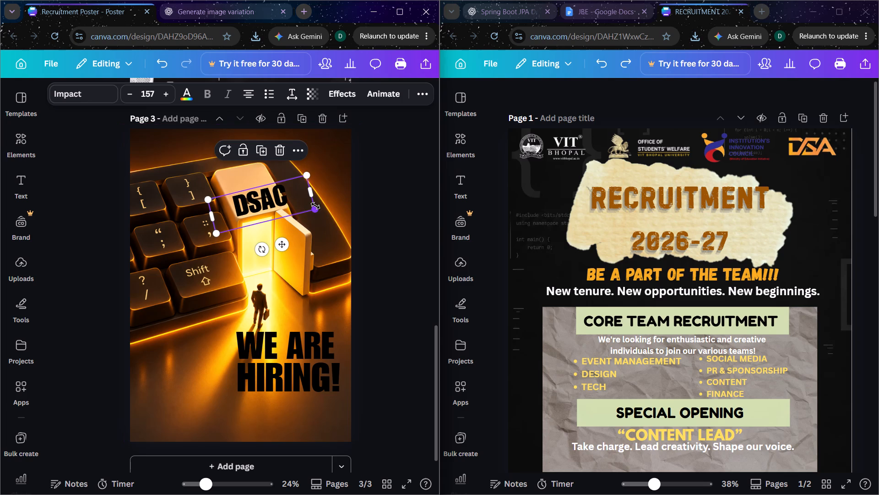
pyautogui.moveTo(315, 206); pyautogui.dragTo(290, 203)
# Move the tilted "DSAC" text from the Enter key to just above the "Shift" label.
pyautogui.moveTo(250, 200); pyautogui.dragTo(221, 220)
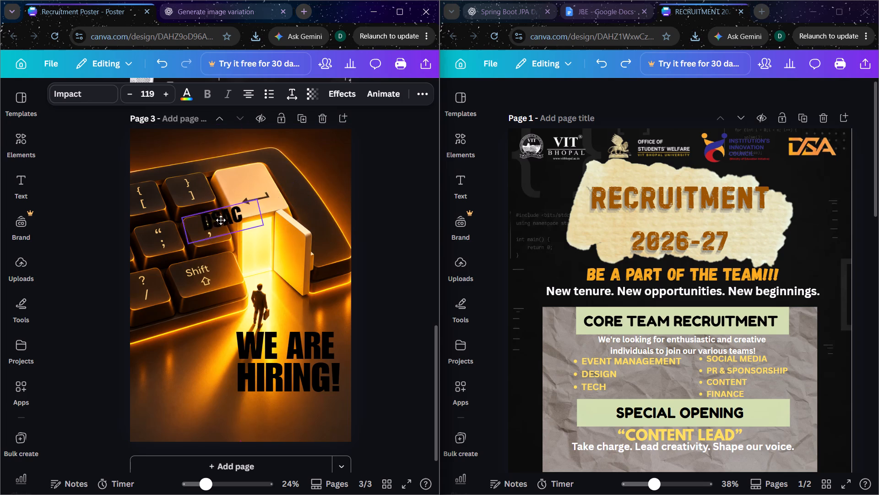
pyautogui.moveTo(221, 220); pyautogui.dragTo(202, 253)
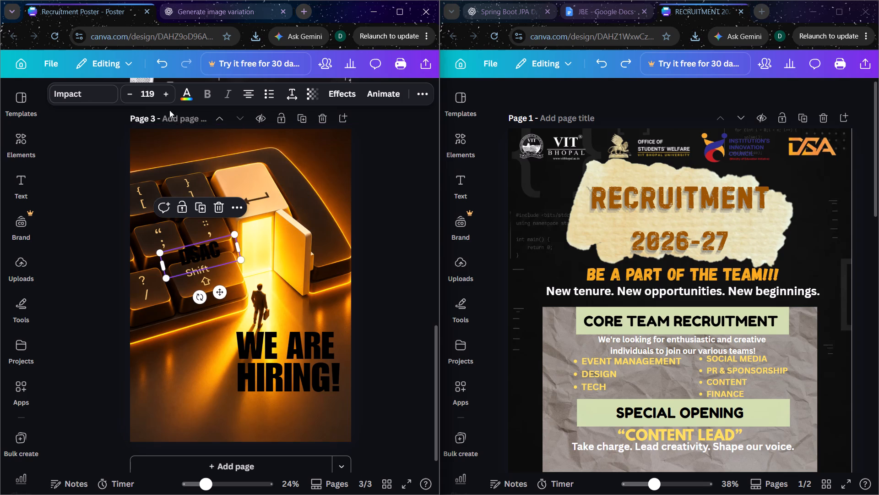
# Duplicate the "WE ARE" text, move the copy up beside the walking man and replace its wording with "-".
pyautogui.click(281, 343)
pyautogui.click(284, 306)
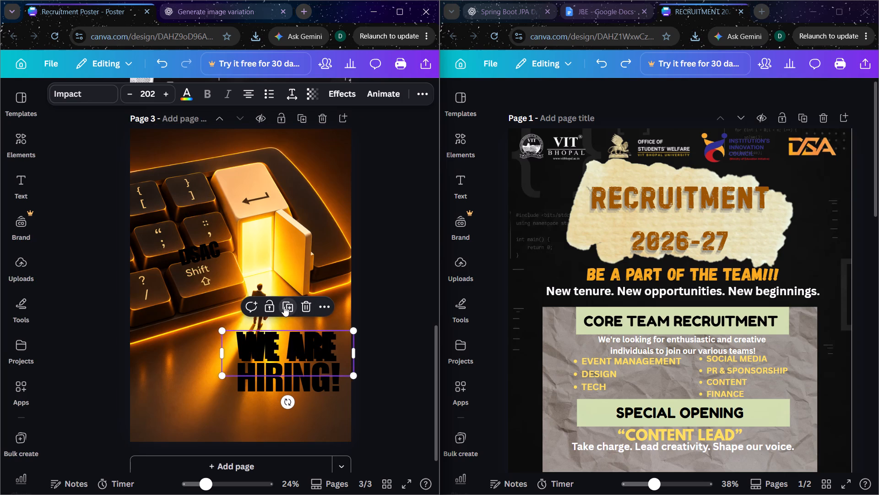
pyautogui.moveTo(296, 347); pyautogui.dragTo(239, 310)
pyautogui.doubleClick(239, 310)
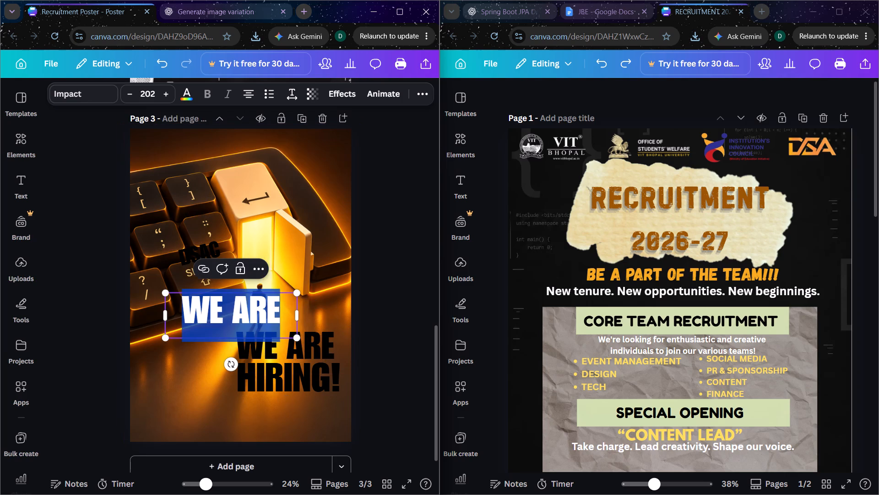
pyautogui.press('BackSpace')
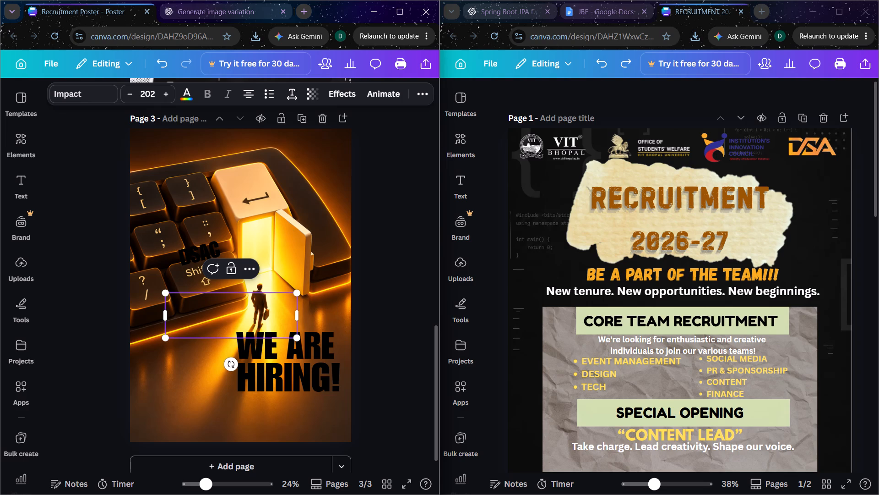
pyautogui.press('-')
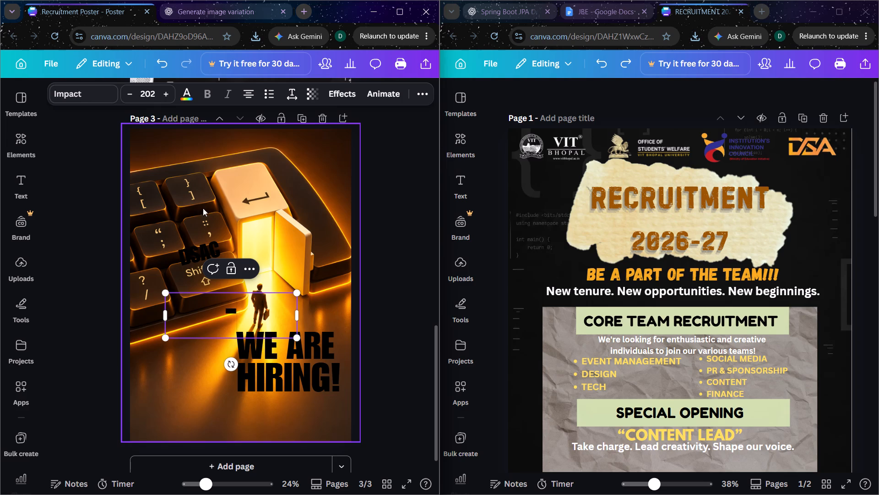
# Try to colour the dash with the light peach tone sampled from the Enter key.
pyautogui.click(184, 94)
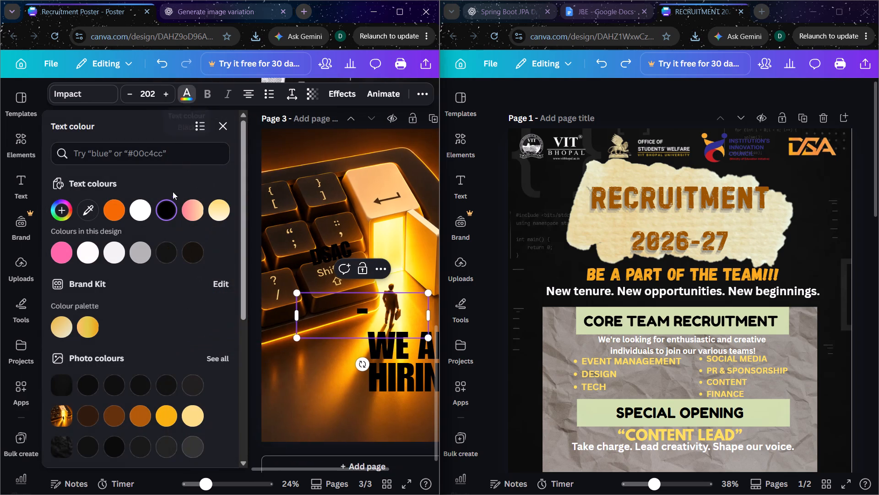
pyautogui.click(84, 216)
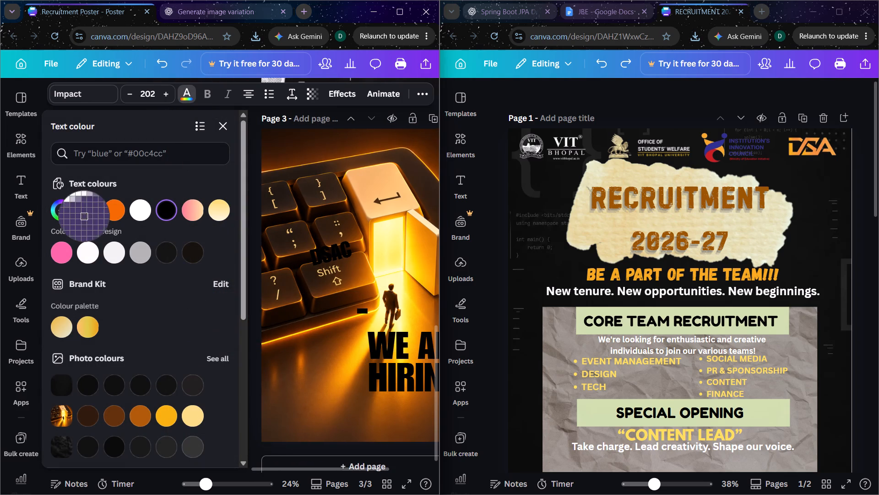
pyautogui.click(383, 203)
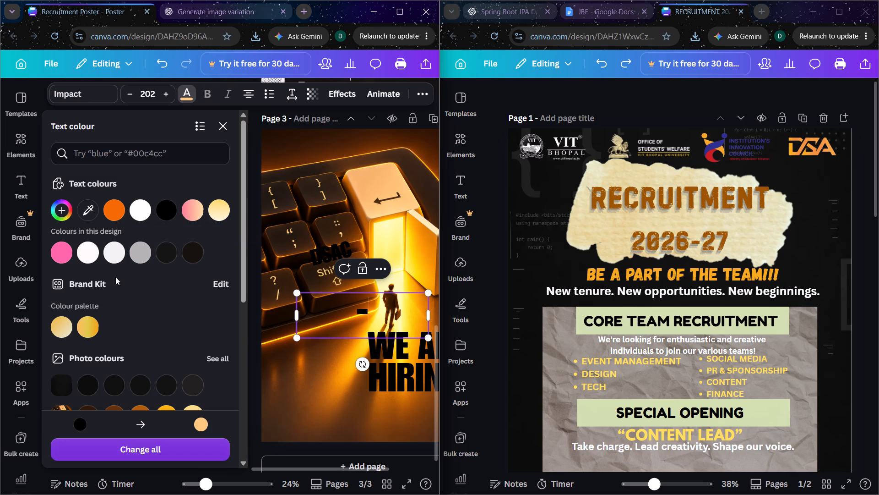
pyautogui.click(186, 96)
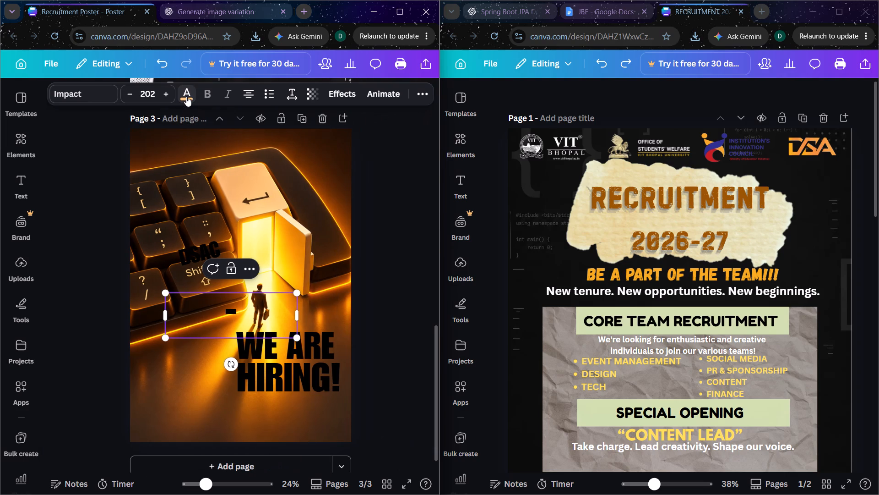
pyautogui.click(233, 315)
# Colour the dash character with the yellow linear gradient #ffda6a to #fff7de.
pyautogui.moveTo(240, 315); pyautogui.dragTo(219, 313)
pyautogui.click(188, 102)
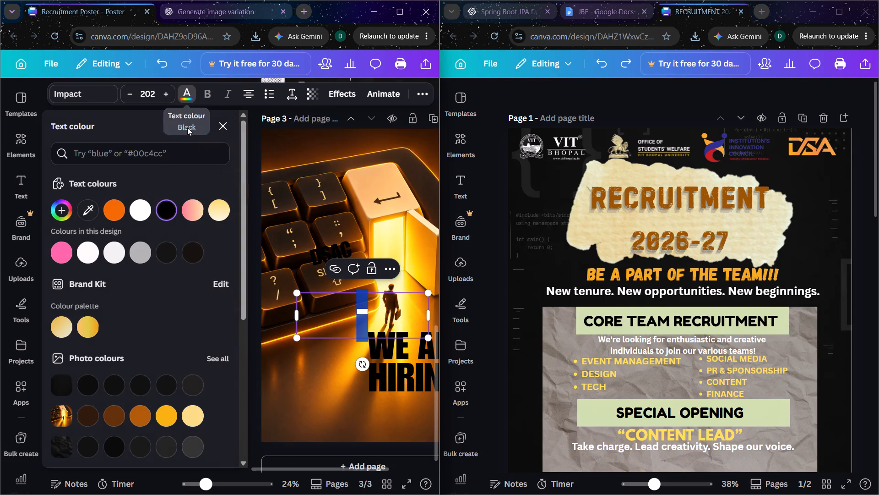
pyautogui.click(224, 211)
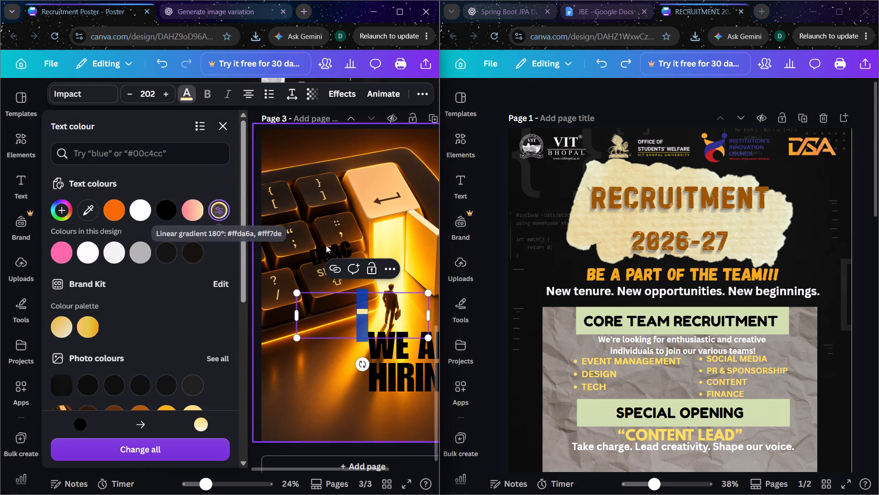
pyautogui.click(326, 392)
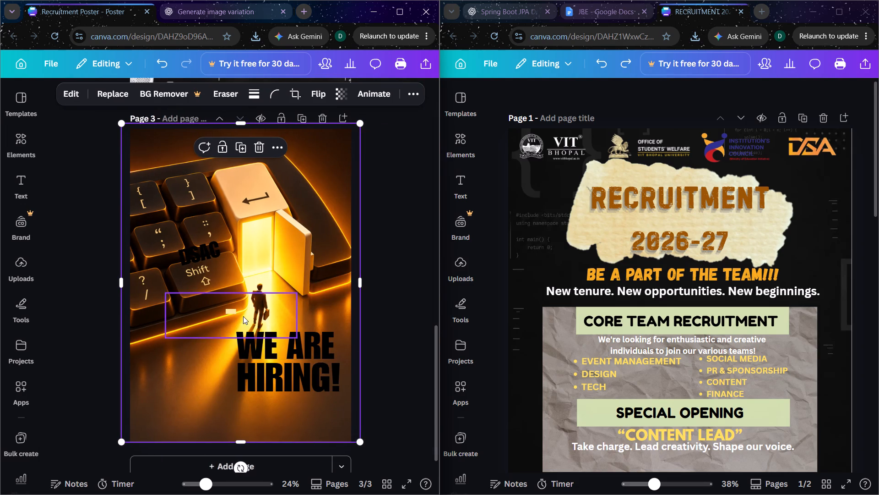
# Move the dash up onto the Enter key and place it just below the arrow symbol.
pyautogui.moveTo(240, 317); pyautogui.dragTo(259, 208)
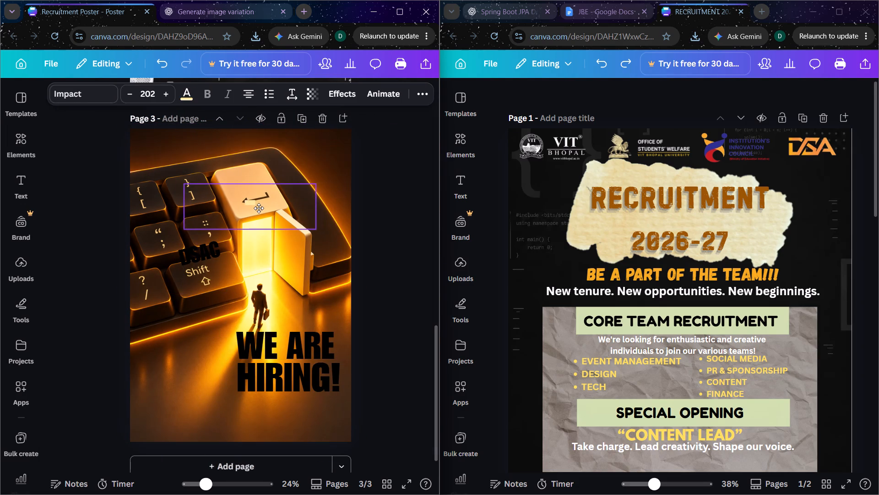
pyautogui.moveTo(259, 208); pyautogui.dragTo(269, 204)
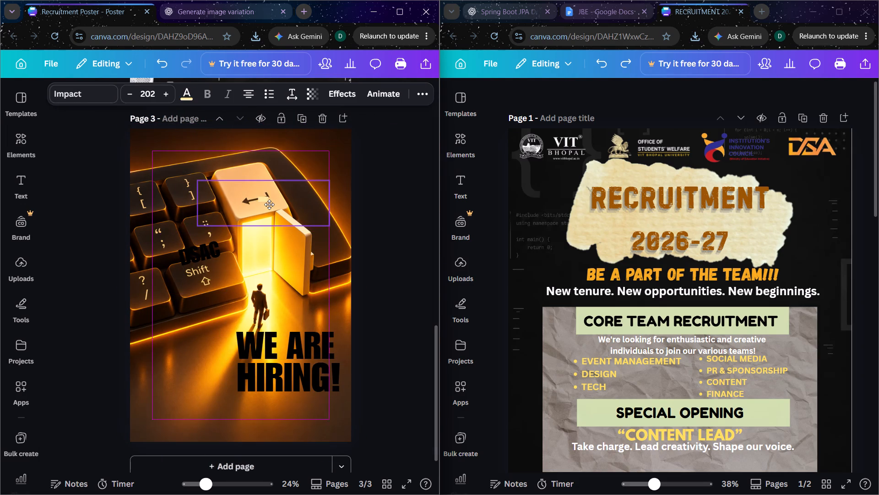
pyautogui.moveTo(269, 204); pyautogui.dragTo(272, 201)
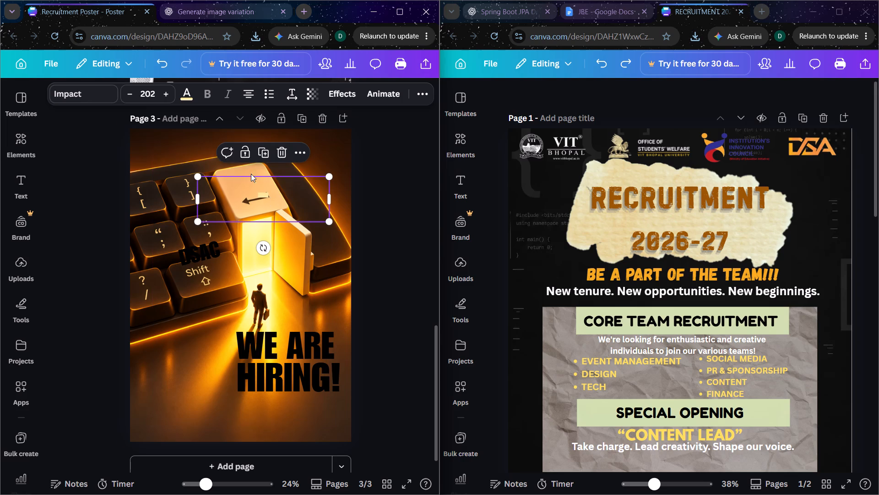
pyautogui.moveTo(282, 199); pyautogui.dragTo(282, 213)
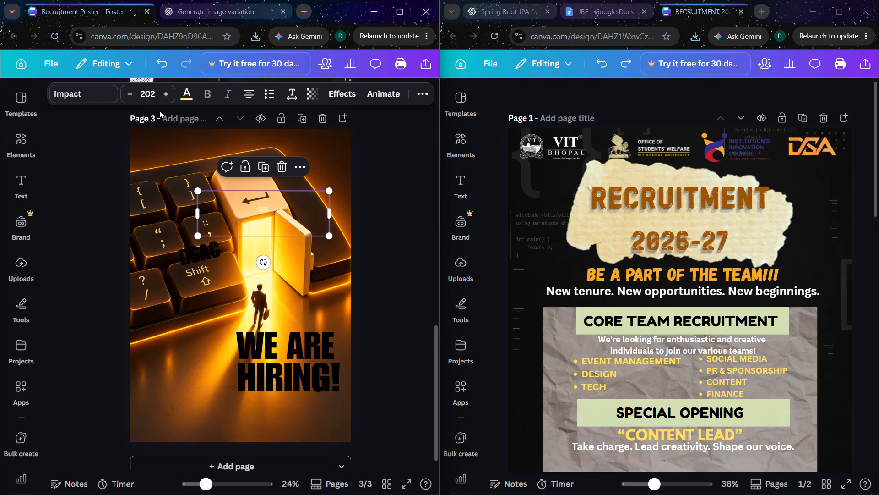
# Maximize the window and recolour the dash with the peach tone sampled from the Enter key's surface.
pyautogui.click(403, 10)
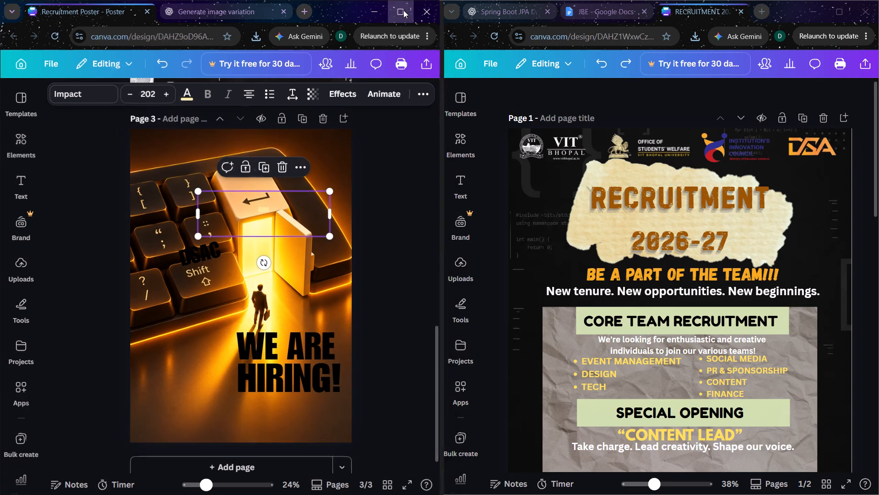
pyautogui.click(347, 102)
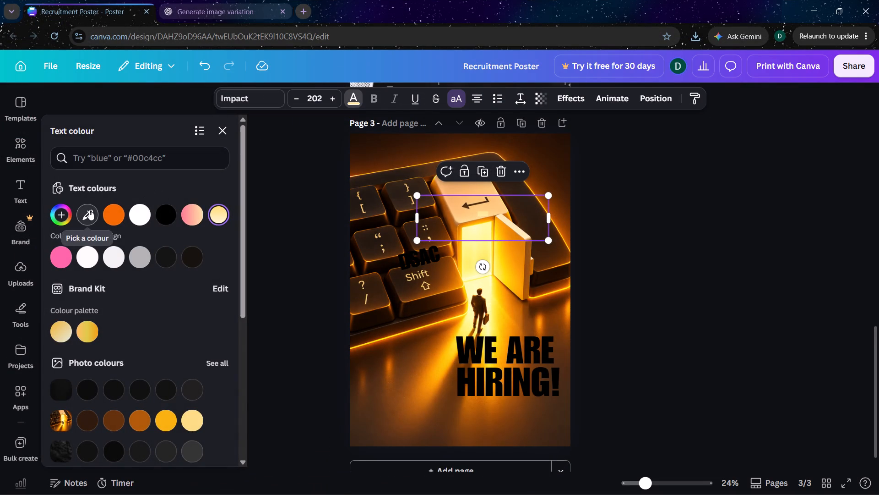
pyautogui.click(89, 210)
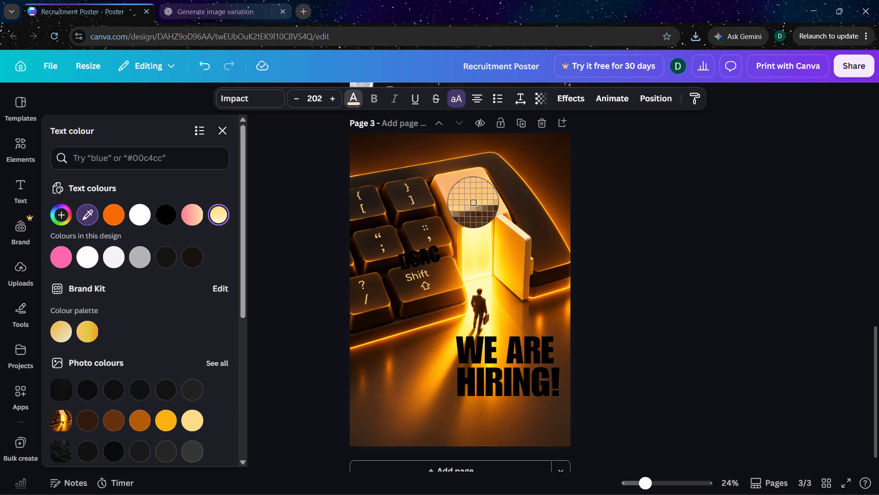
pyautogui.click(473, 200)
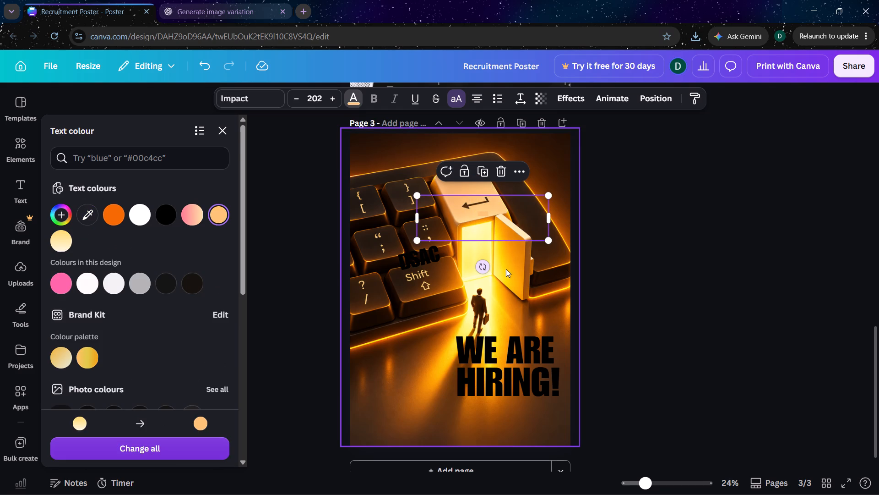
# Tilt the peach dash to follow the Enter key's slant and enlarge it to font size 323.
pyautogui.moveTo(484, 262); pyautogui.dragTo(489, 273)
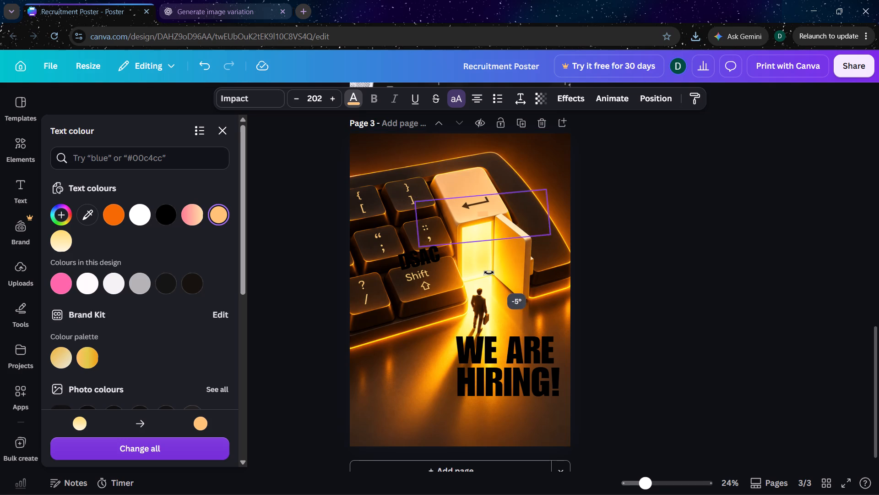
pyautogui.moveTo(489, 273); pyautogui.dragTo(500, 273)
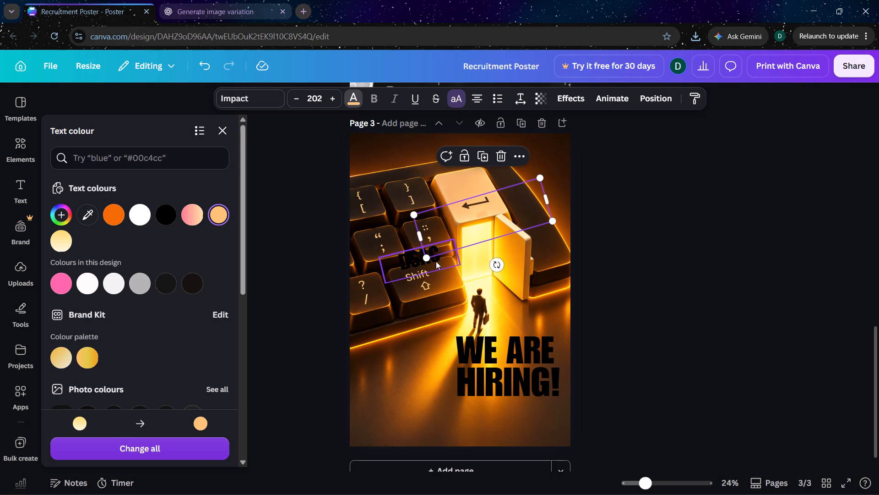
pyautogui.moveTo(423, 257); pyautogui.dragTo(382, 305)
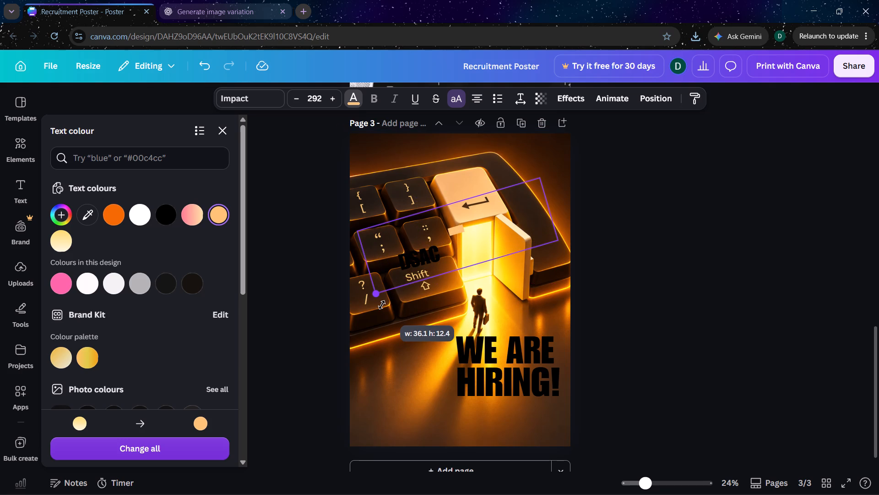
pyautogui.moveTo(382, 305); pyautogui.dragTo(368, 321)
# Move the enlarged dash over the Enter key's arrow symbol so it covers part of the arrow.
pyautogui.moveTo(460, 252); pyautogui.dragTo(482, 219)
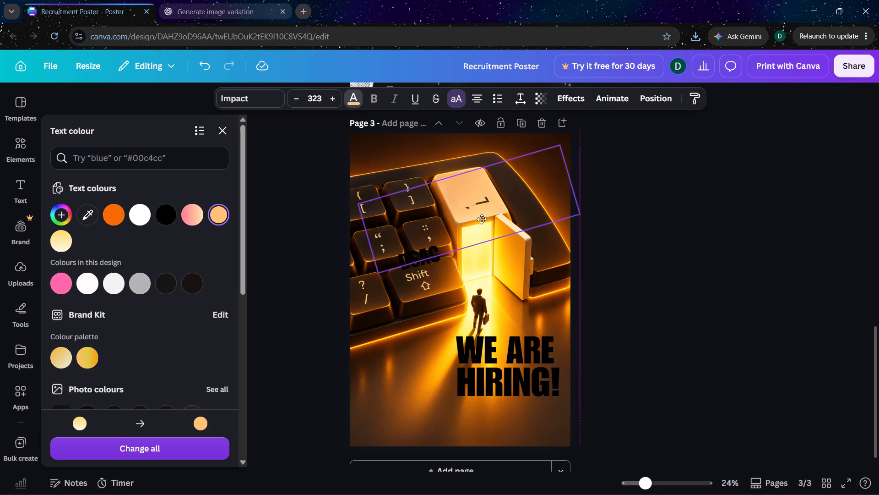
pyautogui.moveTo(482, 219); pyautogui.dragTo(482, 217)
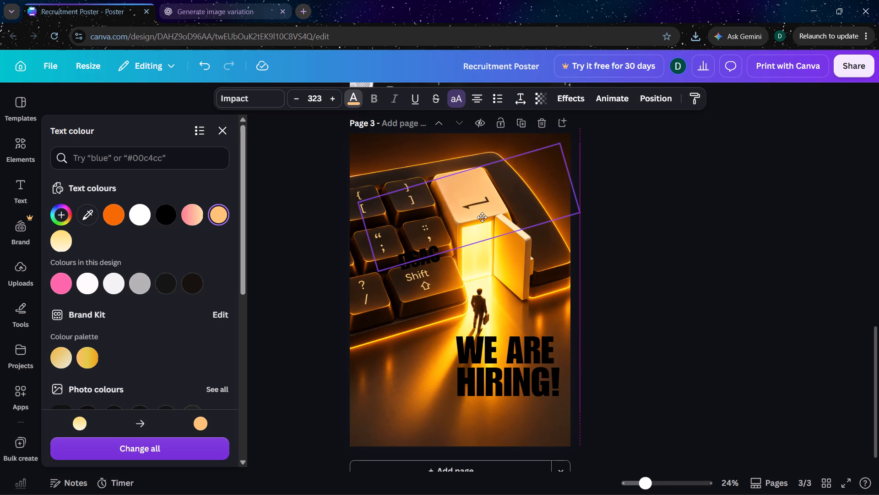
pyautogui.moveTo(482, 217); pyautogui.dragTo(483, 215)
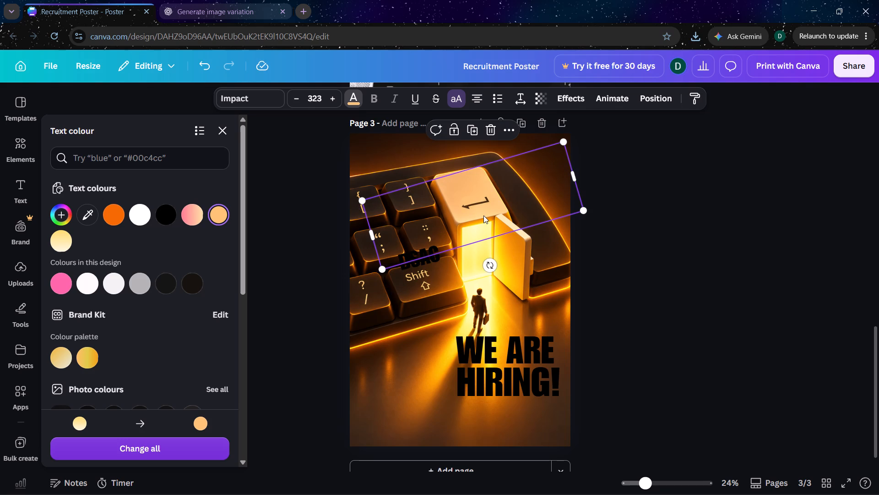
# Duplicate the peach dash and position the copy over the still exposed part of the Enter key's arrow.
pyautogui.click(476, 126)
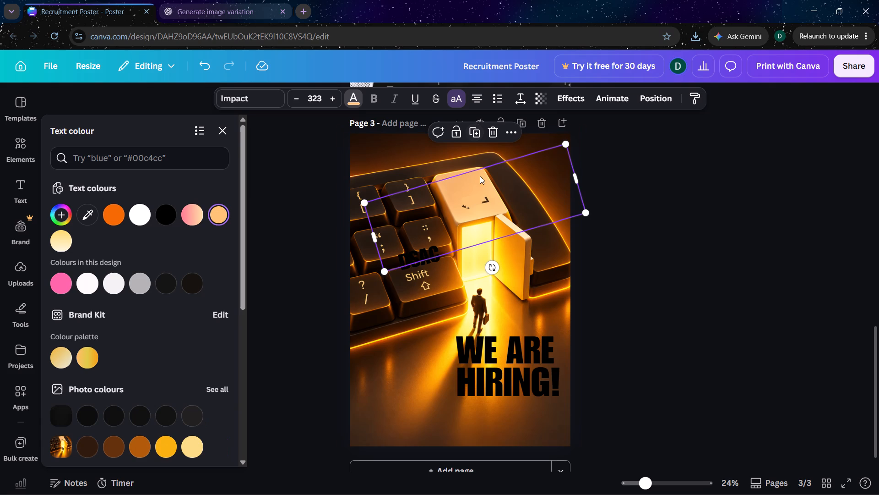
pyautogui.moveTo(507, 205); pyautogui.dragTo(514, 204)
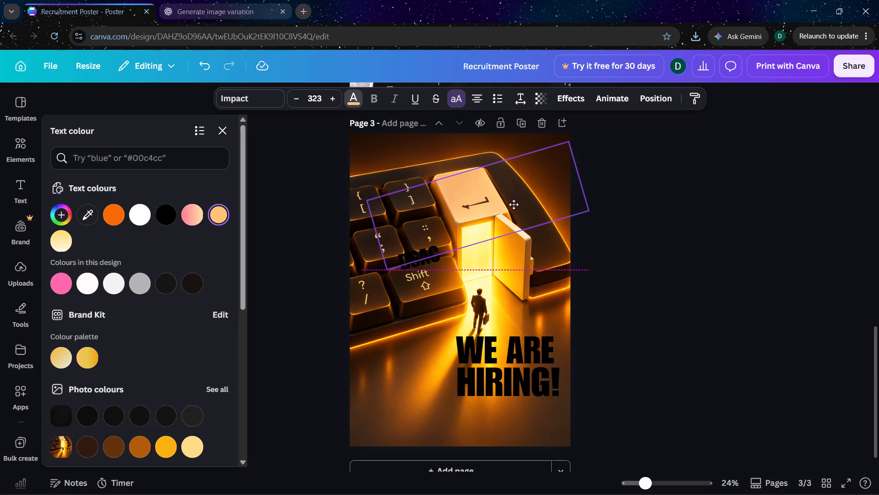
pyautogui.moveTo(514, 204); pyautogui.dragTo(517, 198)
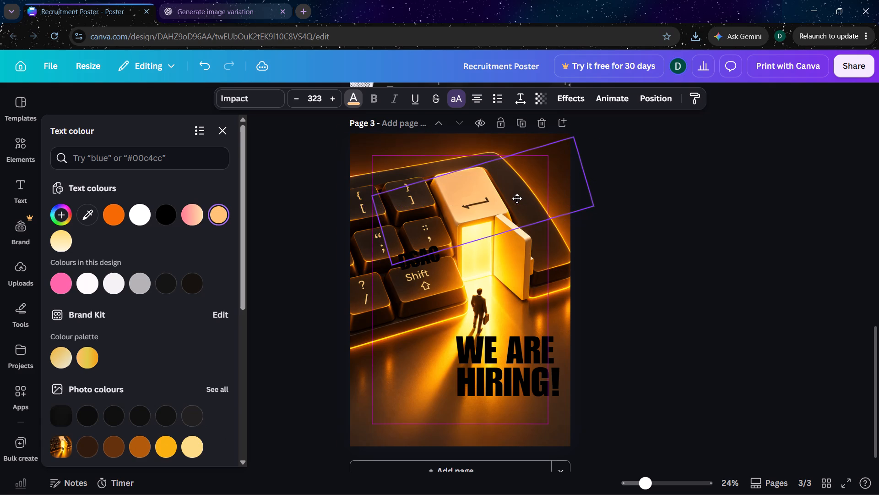
pyautogui.moveTo(517, 198); pyautogui.dragTo(518, 200)
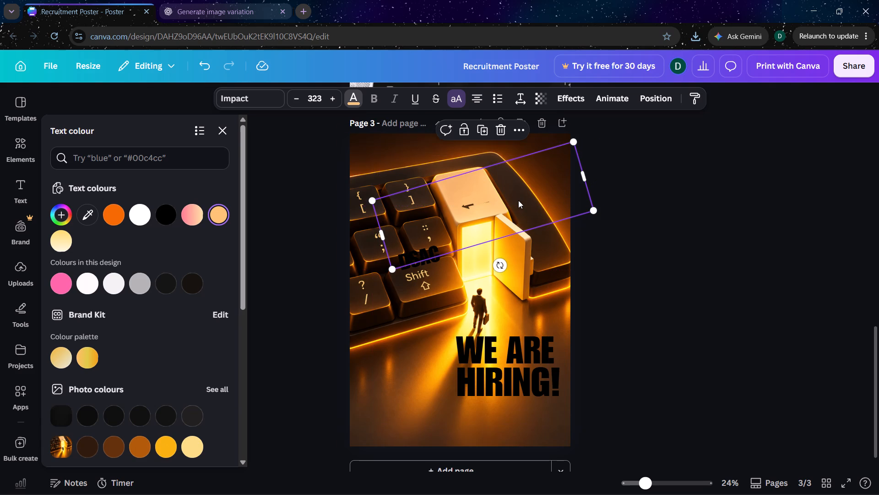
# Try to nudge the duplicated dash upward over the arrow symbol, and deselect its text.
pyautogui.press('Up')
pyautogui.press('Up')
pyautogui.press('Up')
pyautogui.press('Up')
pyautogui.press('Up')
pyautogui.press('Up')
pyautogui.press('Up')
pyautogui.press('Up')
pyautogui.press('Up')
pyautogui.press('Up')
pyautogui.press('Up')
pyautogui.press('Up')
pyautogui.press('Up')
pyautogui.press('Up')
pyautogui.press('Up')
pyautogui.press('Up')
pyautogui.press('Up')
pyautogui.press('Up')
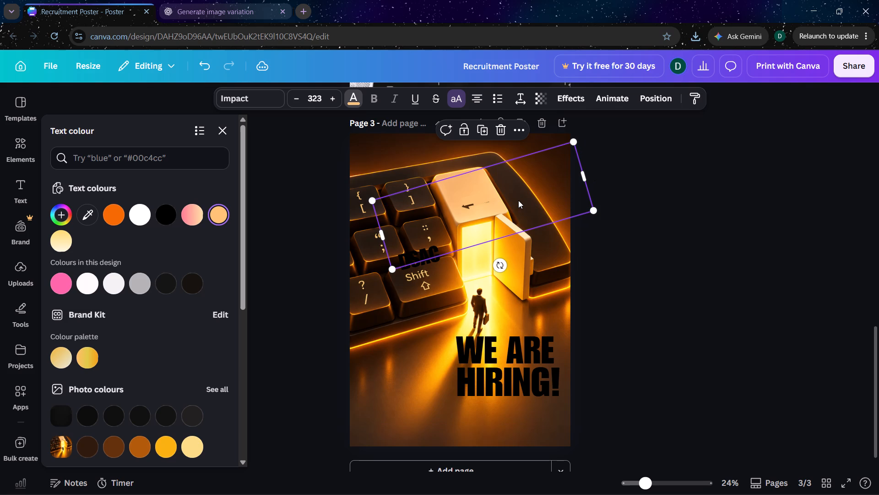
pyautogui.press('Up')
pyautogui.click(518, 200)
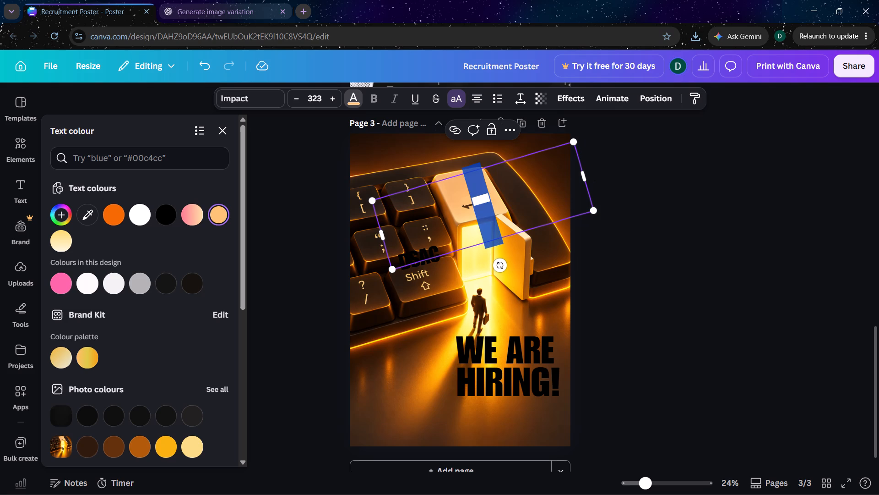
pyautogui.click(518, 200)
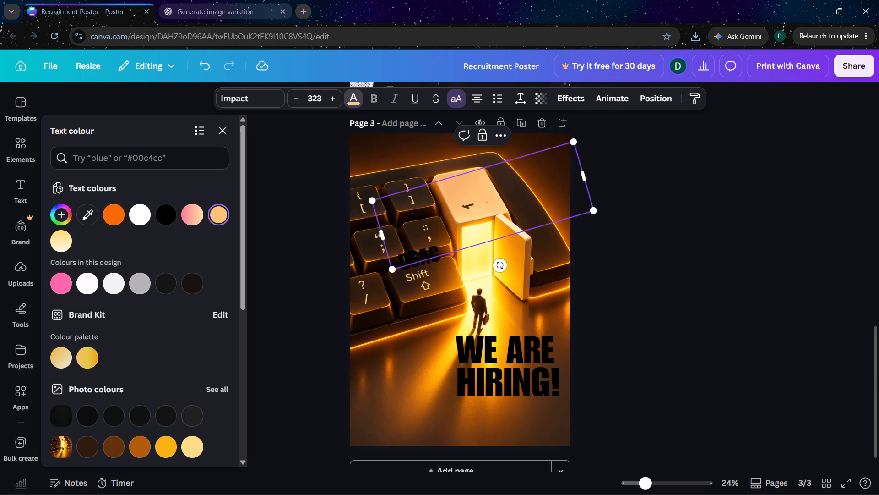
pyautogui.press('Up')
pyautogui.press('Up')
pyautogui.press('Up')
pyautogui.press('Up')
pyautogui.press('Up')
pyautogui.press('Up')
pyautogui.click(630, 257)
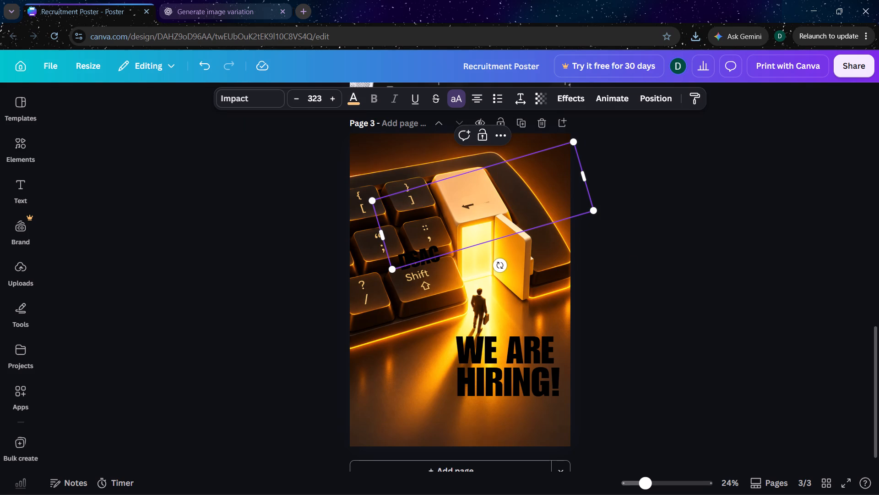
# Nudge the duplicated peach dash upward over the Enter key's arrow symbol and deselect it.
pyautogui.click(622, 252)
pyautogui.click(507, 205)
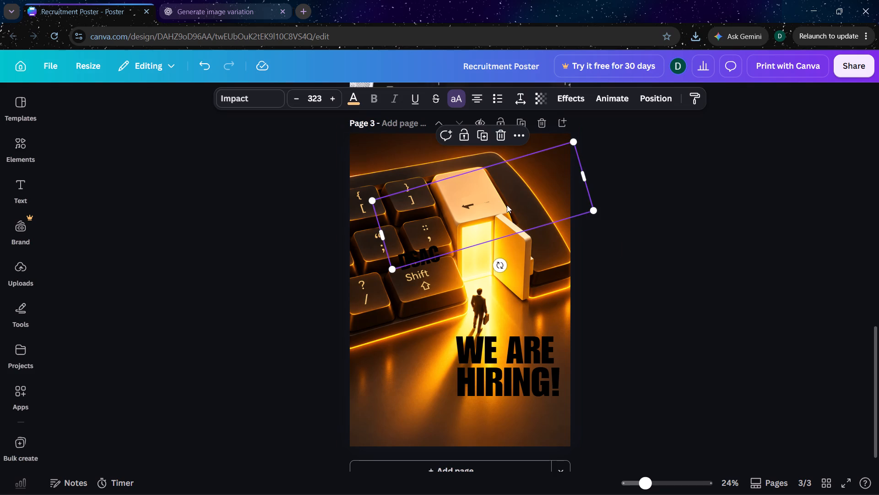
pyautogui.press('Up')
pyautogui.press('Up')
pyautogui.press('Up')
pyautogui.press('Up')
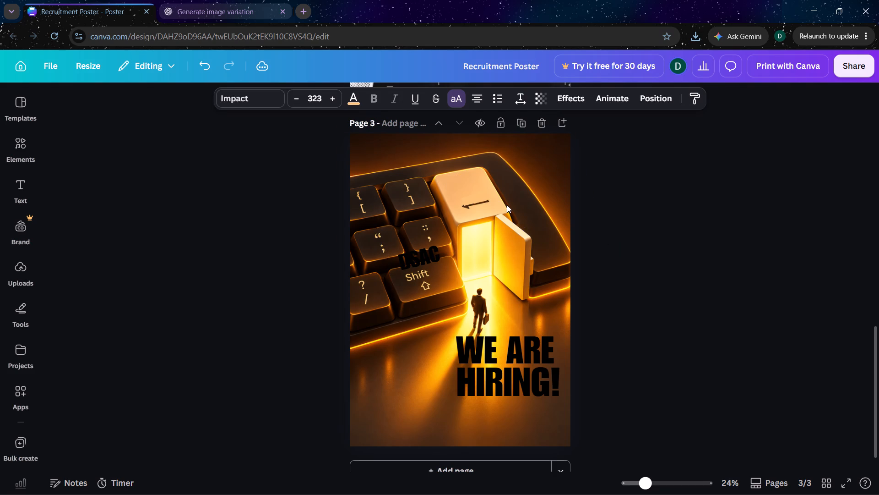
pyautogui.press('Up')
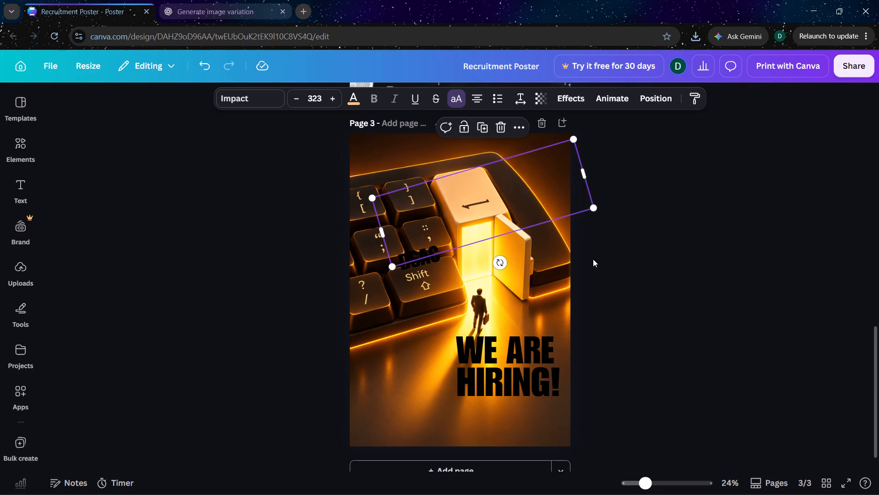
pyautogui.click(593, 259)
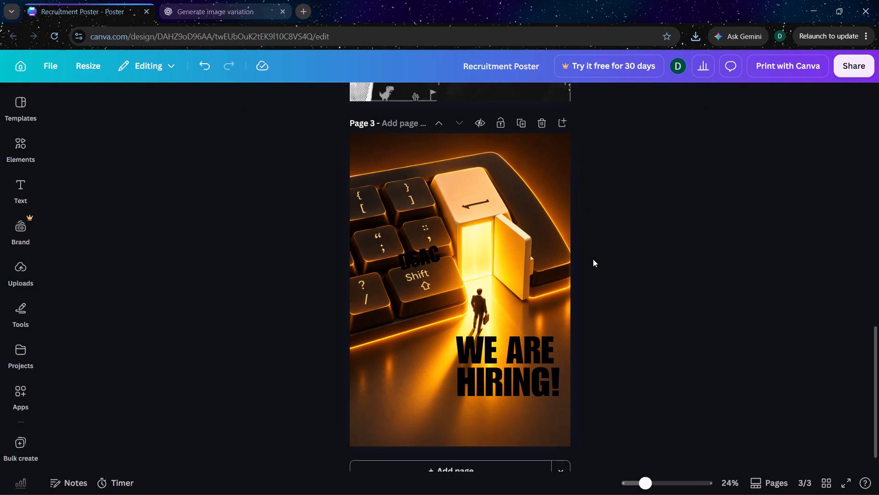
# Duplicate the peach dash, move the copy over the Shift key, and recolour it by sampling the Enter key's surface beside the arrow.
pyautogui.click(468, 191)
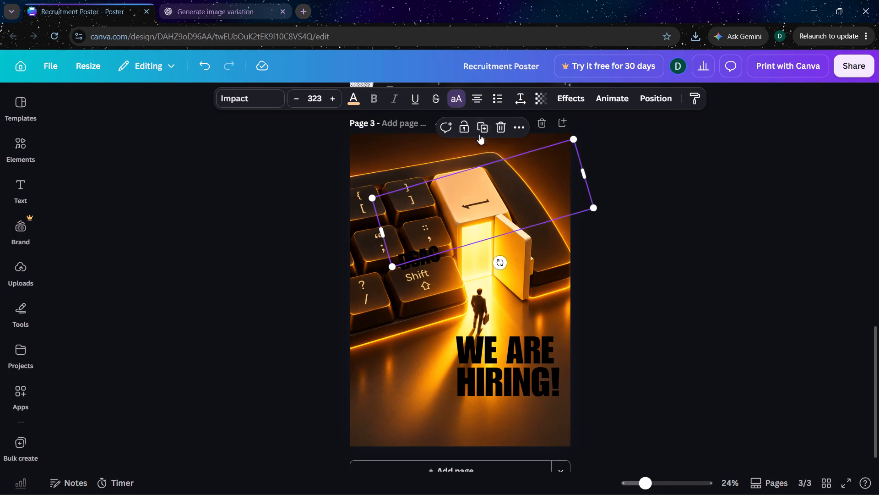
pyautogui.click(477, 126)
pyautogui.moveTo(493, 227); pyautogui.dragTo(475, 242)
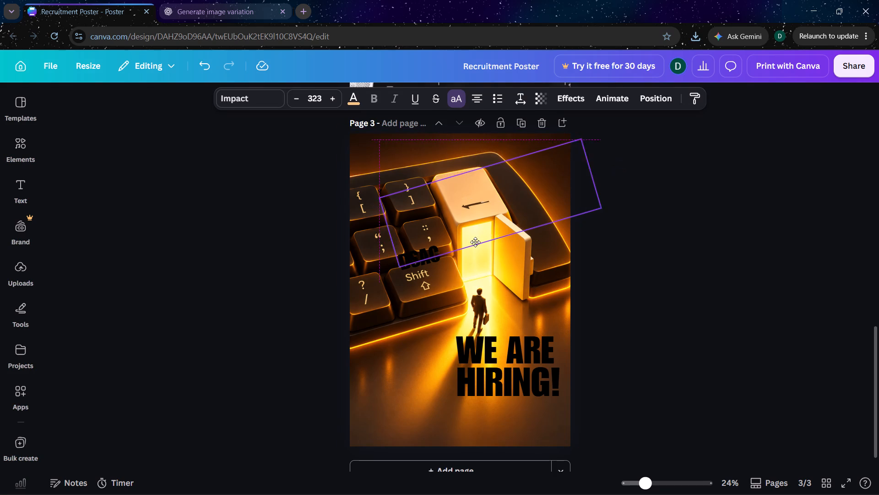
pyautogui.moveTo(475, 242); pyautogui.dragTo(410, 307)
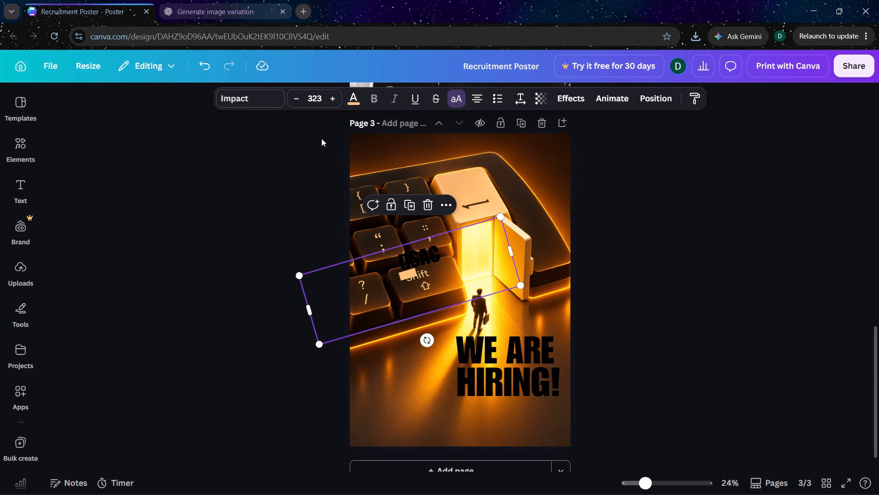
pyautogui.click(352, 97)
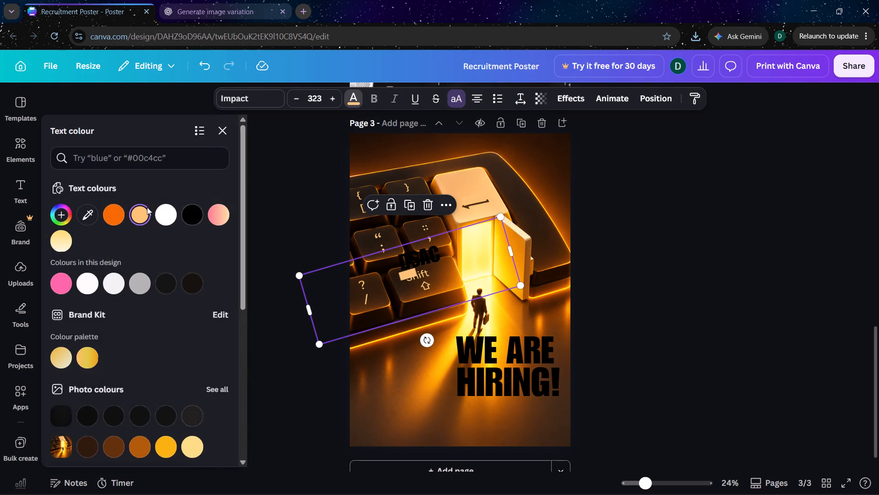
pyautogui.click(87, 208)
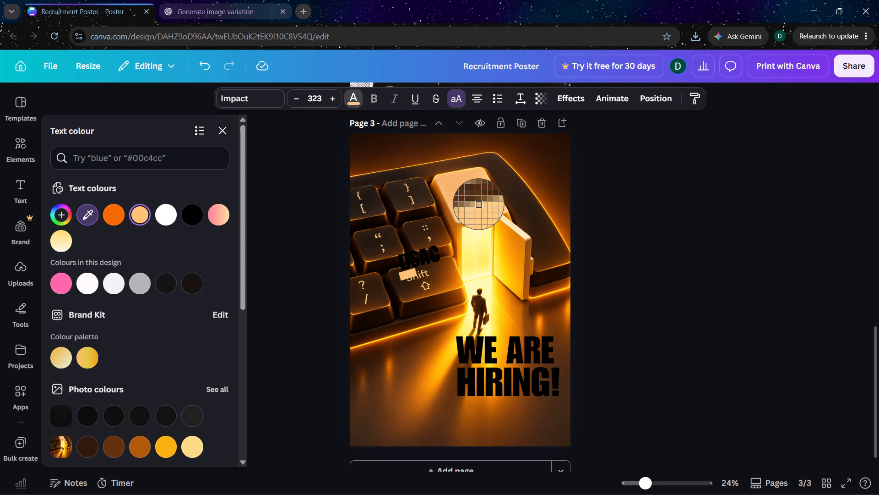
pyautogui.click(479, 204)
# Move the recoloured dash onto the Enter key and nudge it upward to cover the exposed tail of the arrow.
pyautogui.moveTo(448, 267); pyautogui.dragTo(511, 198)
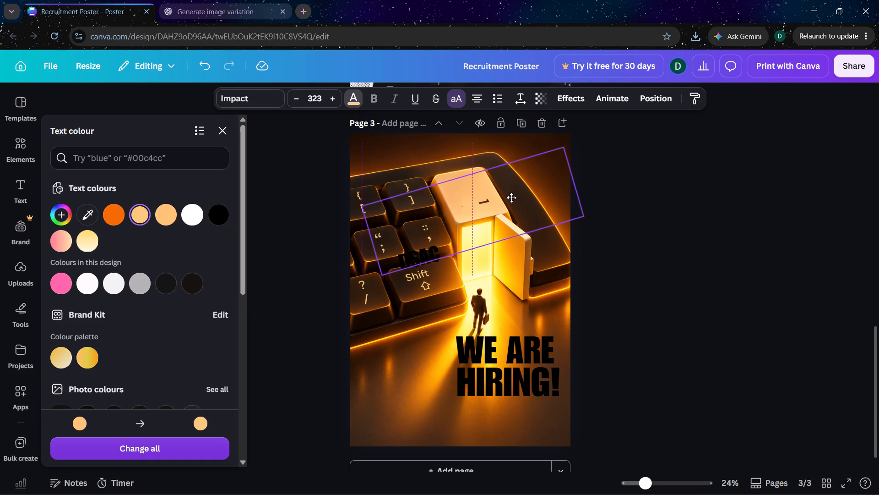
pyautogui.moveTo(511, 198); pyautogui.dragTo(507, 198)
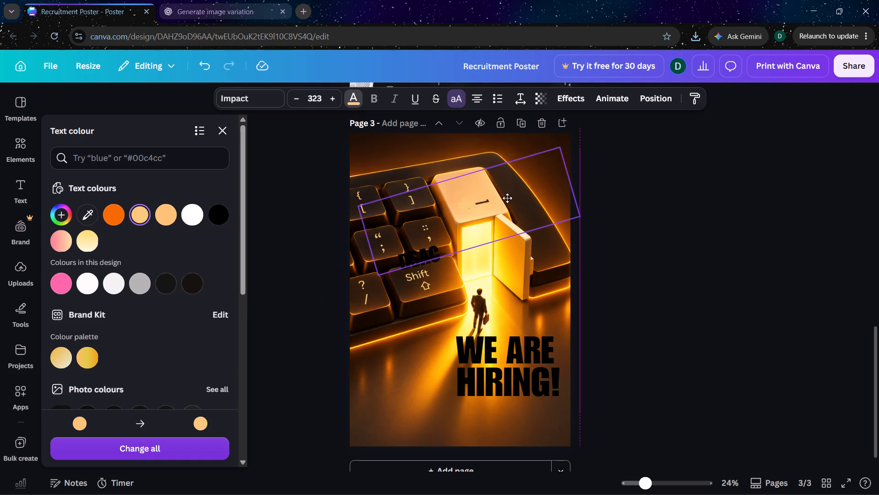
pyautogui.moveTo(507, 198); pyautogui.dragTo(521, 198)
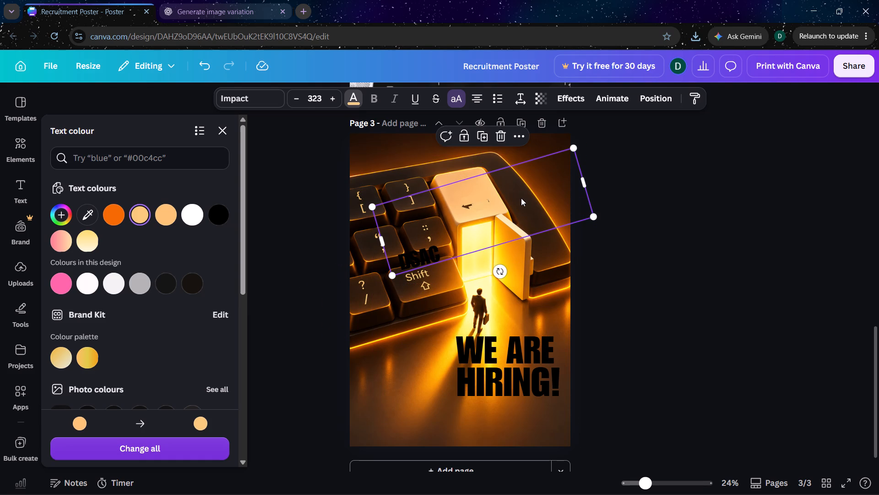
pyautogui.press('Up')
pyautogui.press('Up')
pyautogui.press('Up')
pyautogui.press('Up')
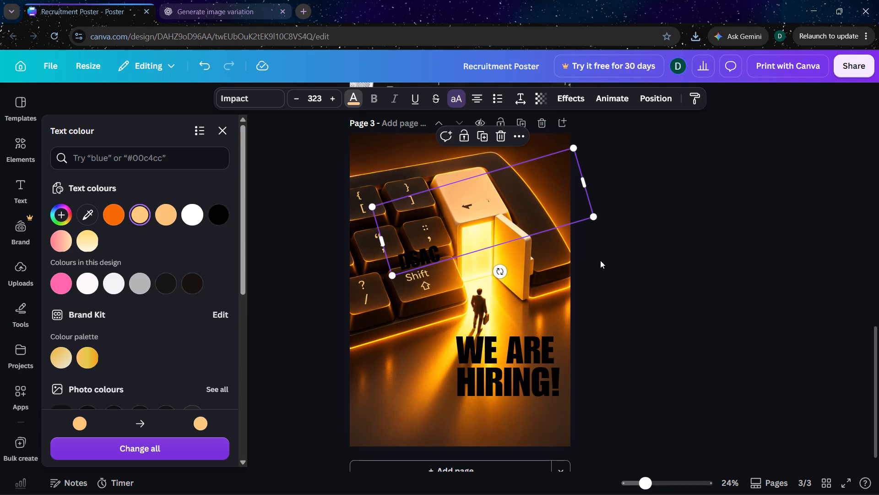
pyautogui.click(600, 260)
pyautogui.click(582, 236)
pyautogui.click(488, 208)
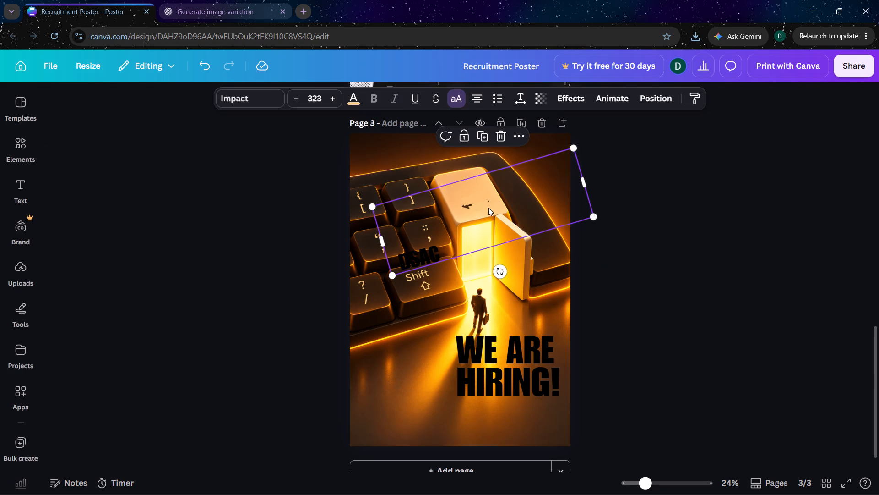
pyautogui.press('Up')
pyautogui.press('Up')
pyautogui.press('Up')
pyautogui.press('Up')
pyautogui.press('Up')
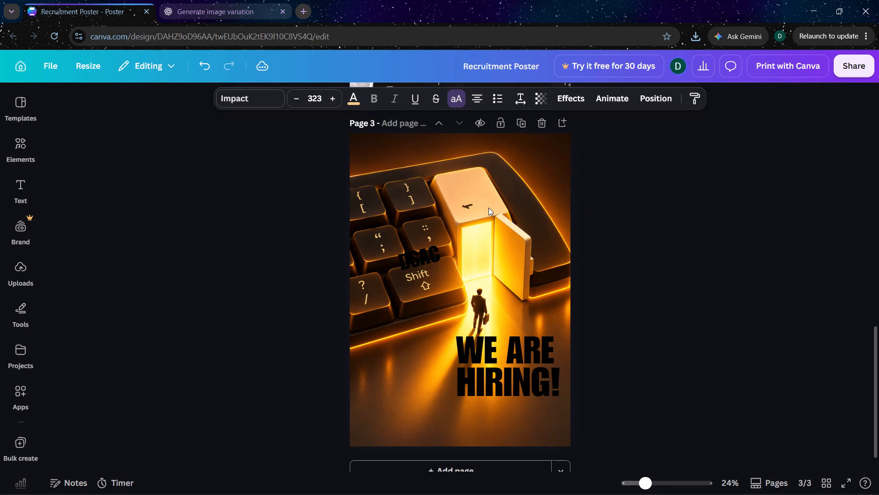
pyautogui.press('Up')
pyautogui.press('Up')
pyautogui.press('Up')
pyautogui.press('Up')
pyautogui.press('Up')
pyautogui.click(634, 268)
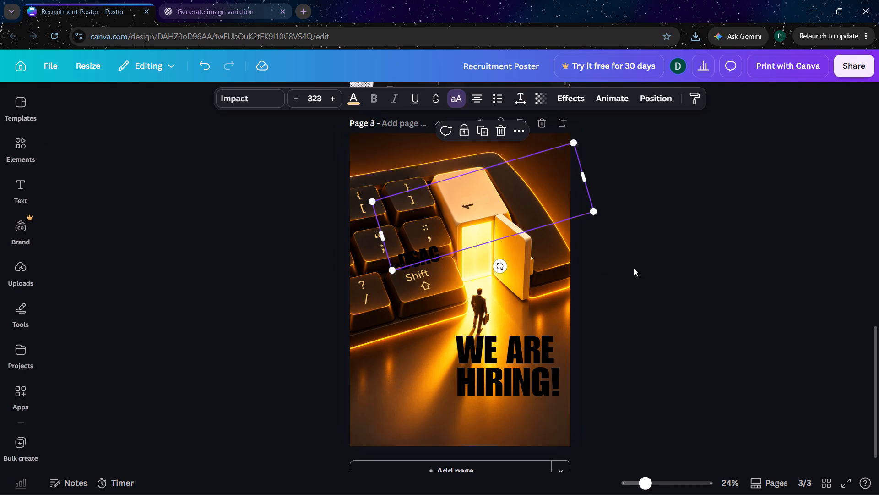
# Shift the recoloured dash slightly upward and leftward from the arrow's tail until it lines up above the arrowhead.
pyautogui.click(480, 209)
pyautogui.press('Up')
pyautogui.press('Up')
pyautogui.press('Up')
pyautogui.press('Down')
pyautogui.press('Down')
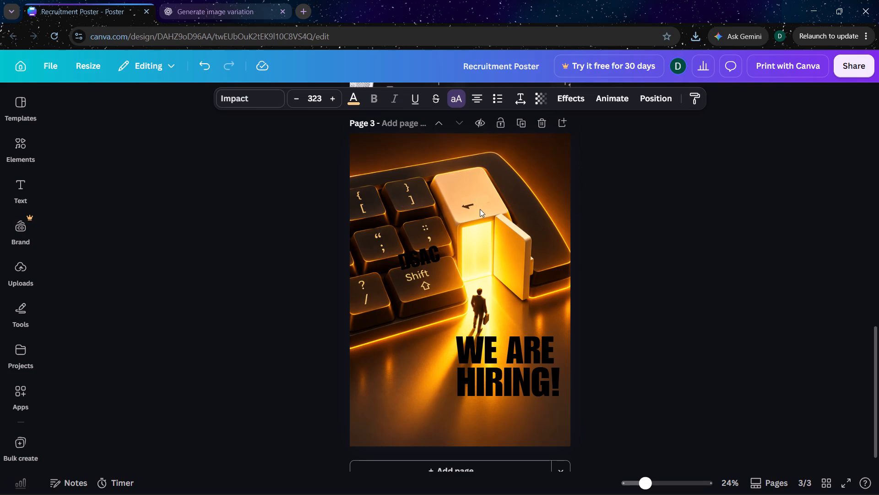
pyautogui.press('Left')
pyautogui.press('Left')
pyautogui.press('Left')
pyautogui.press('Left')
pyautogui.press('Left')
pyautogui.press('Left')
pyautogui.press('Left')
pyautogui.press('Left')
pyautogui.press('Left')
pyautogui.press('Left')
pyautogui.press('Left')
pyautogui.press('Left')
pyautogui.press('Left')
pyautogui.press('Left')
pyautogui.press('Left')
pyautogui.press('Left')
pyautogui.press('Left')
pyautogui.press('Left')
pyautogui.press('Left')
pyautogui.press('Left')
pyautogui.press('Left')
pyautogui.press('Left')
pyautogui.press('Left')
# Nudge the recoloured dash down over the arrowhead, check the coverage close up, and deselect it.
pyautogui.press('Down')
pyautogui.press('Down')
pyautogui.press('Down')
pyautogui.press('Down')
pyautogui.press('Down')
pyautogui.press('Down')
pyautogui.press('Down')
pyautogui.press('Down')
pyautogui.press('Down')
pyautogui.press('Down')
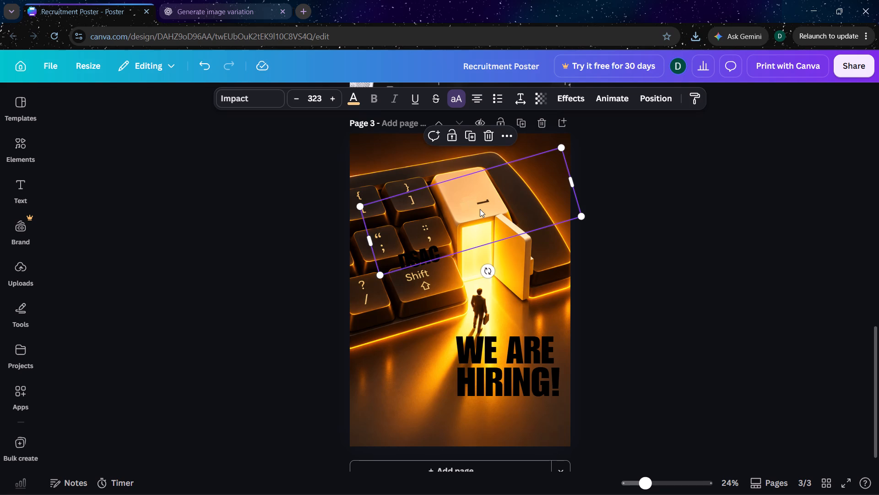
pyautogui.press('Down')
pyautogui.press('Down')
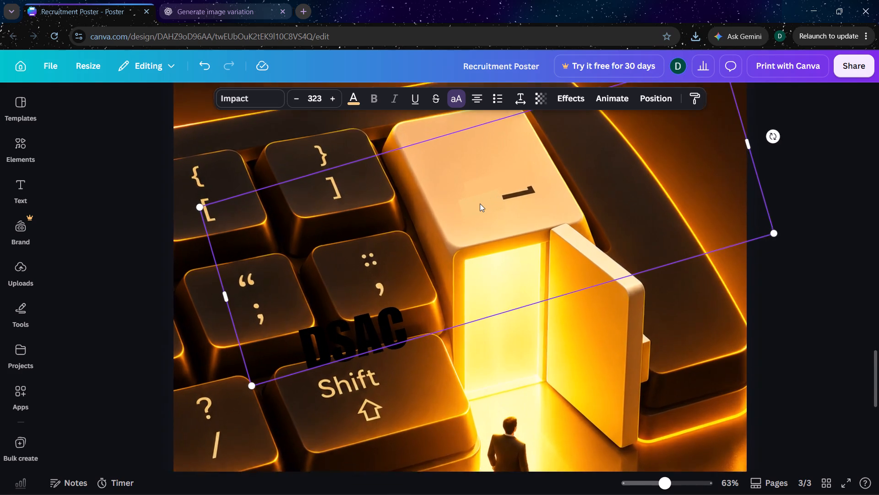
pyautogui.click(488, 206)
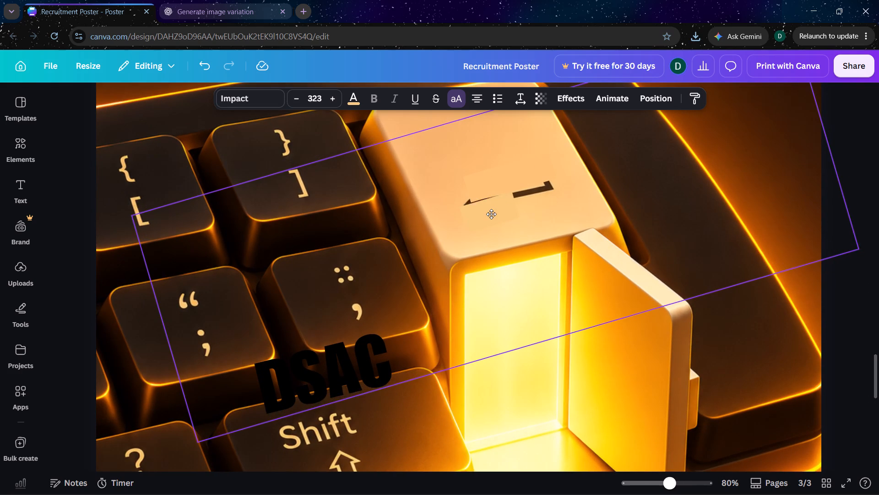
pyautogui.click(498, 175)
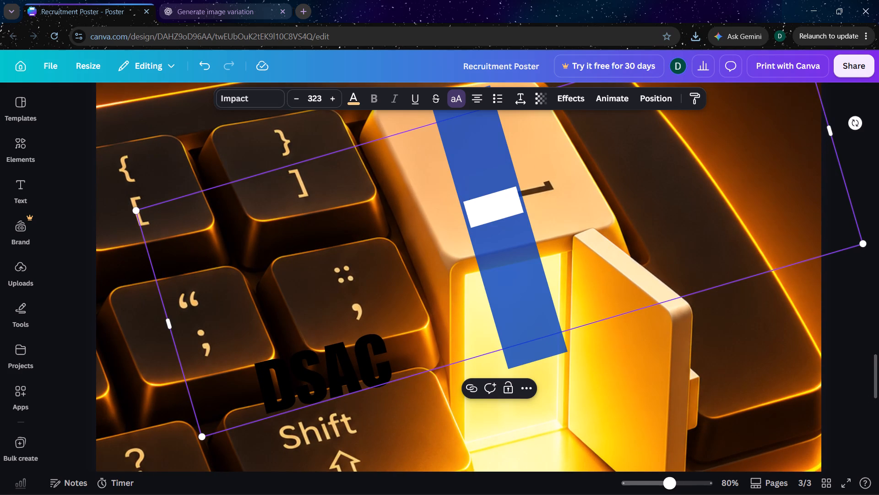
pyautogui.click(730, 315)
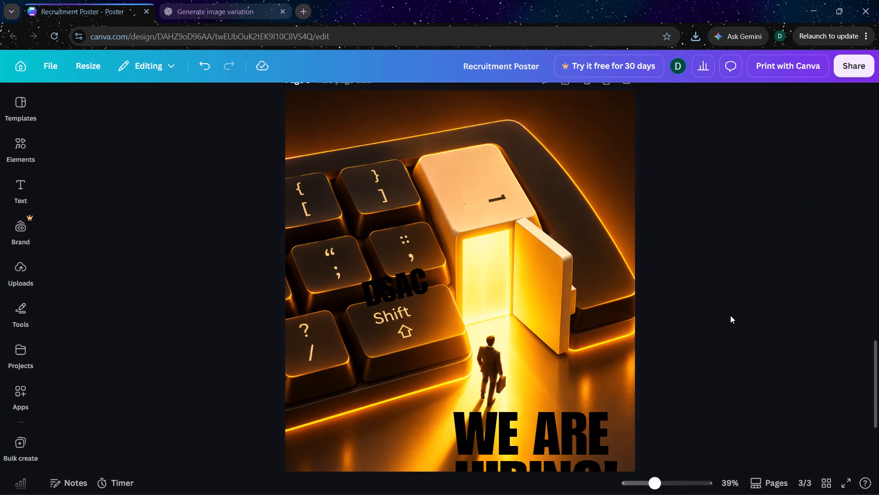
# Delete all three key-coloured dashes covering the Enter key's arrow symbol.
pyautogui.click(553, 230)
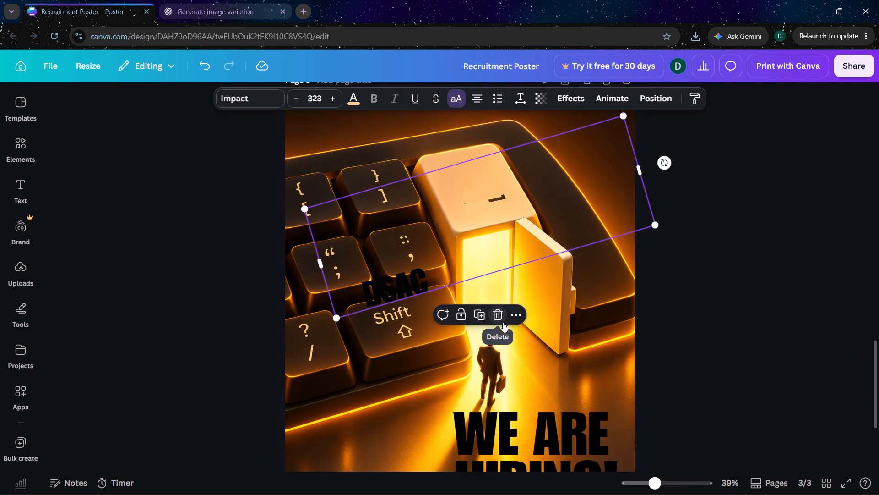
pyautogui.click(502, 319)
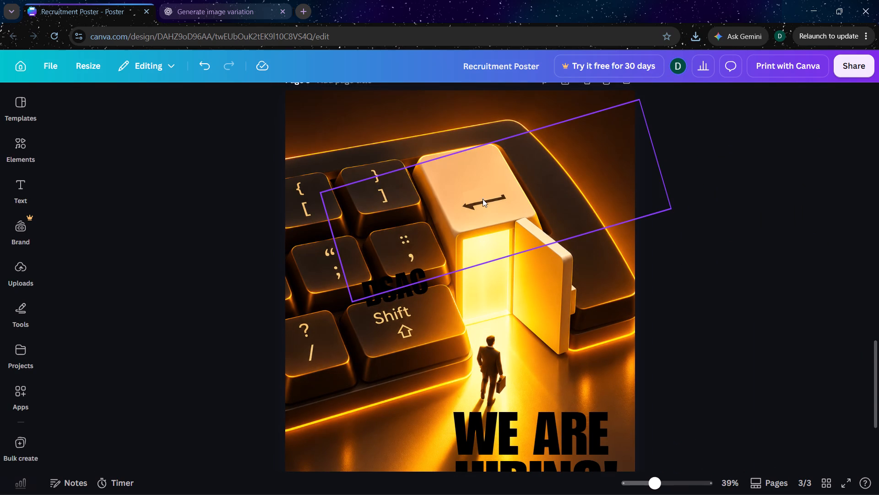
pyautogui.click(495, 190)
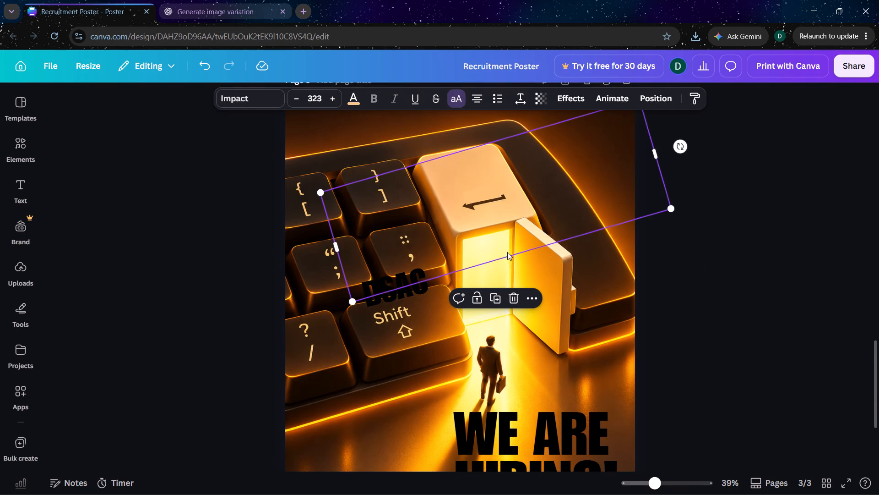
pyautogui.click(515, 305)
pyautogui.click(473, 191)
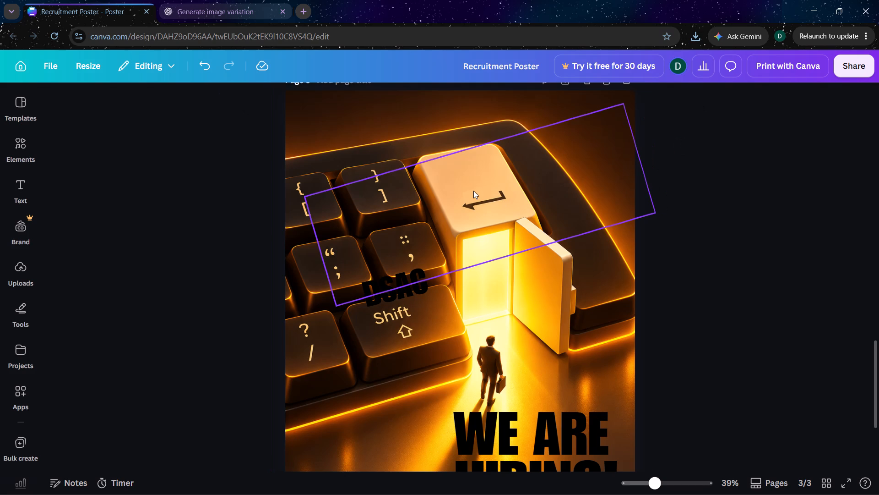
pyautogui.click(496, 300)
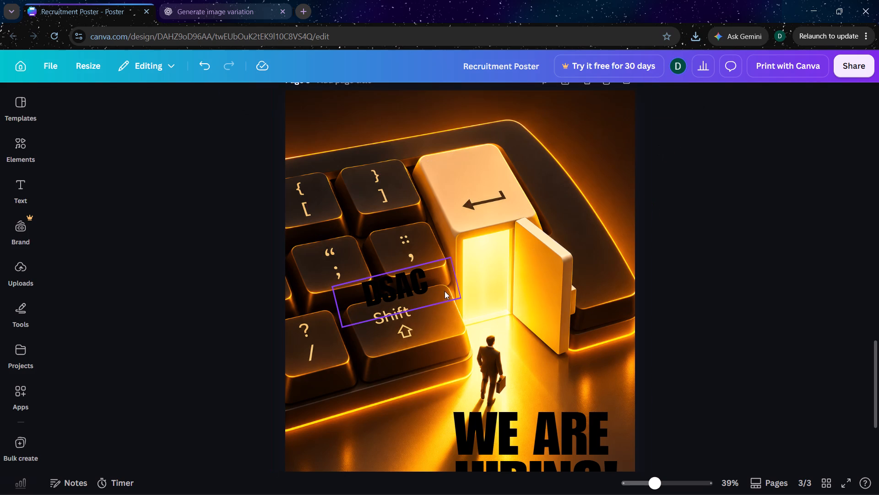
# Move the "DSAC" lettering onto the top face of the Enter key, just above the arrow symbol, keeping its uppercase setting.
pyautogui.moveTo(386, 298); pyautogui.dragTo(454, 181)
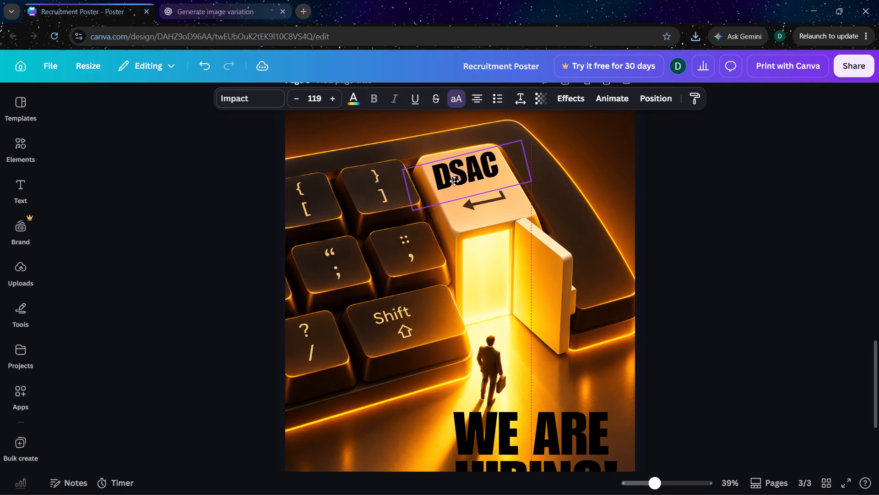
pyautogui.moveTo(454, 181); pyautogui.dragTo(461, 182)
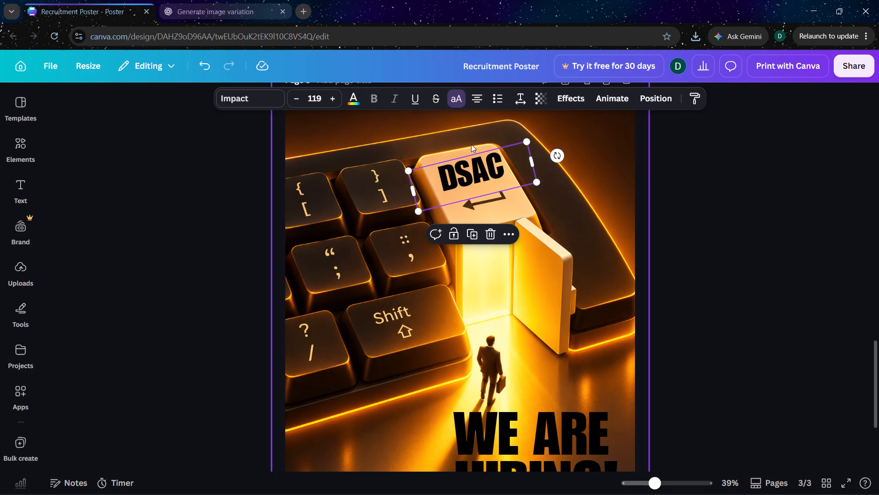
pyautogui.click(457, 96)
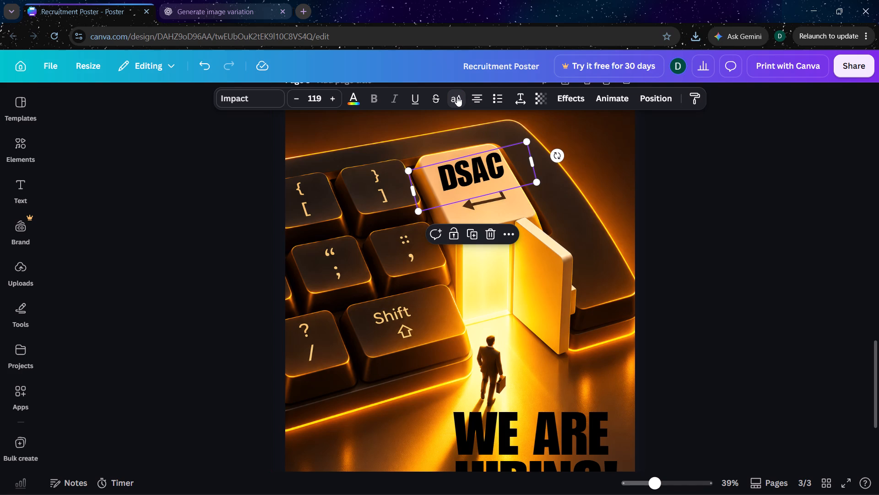
pyautogui.click(454, 100)
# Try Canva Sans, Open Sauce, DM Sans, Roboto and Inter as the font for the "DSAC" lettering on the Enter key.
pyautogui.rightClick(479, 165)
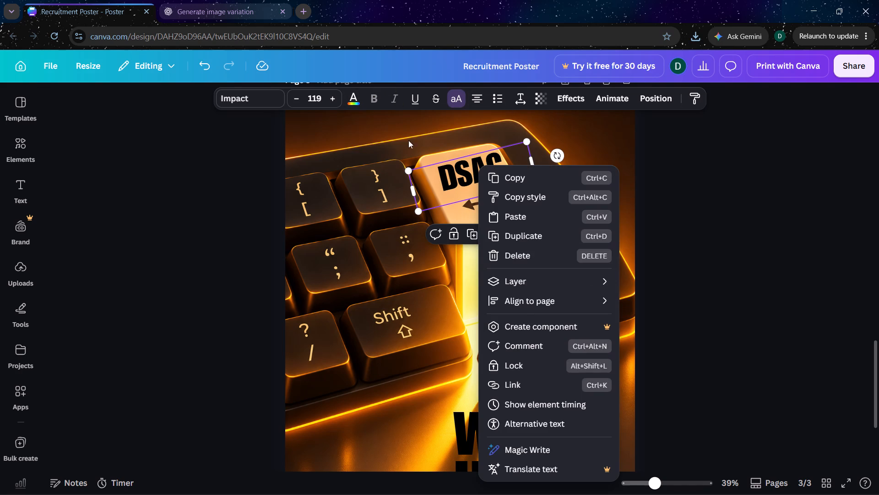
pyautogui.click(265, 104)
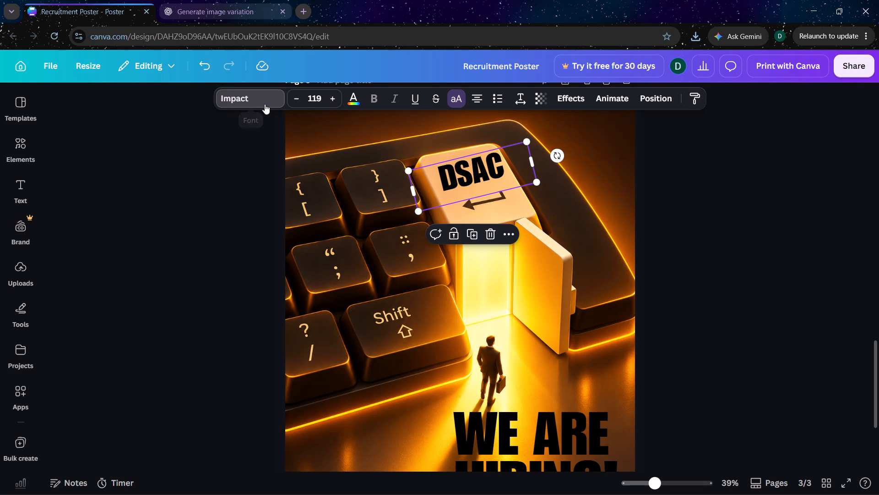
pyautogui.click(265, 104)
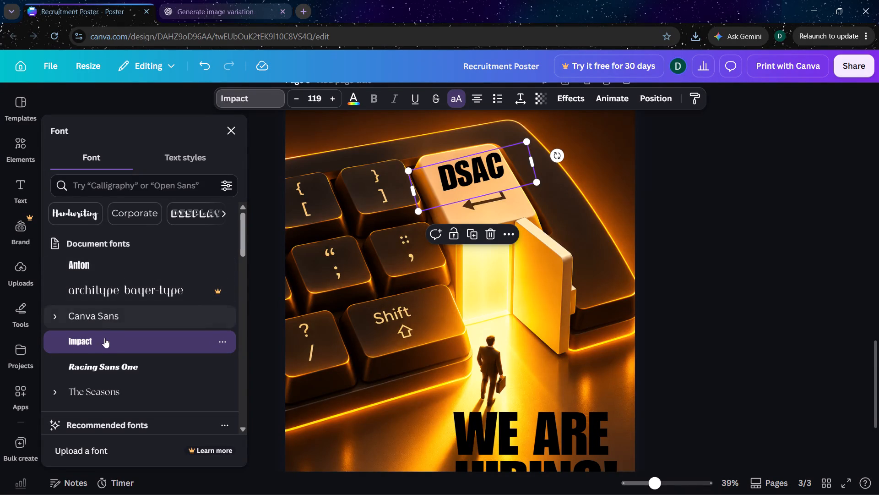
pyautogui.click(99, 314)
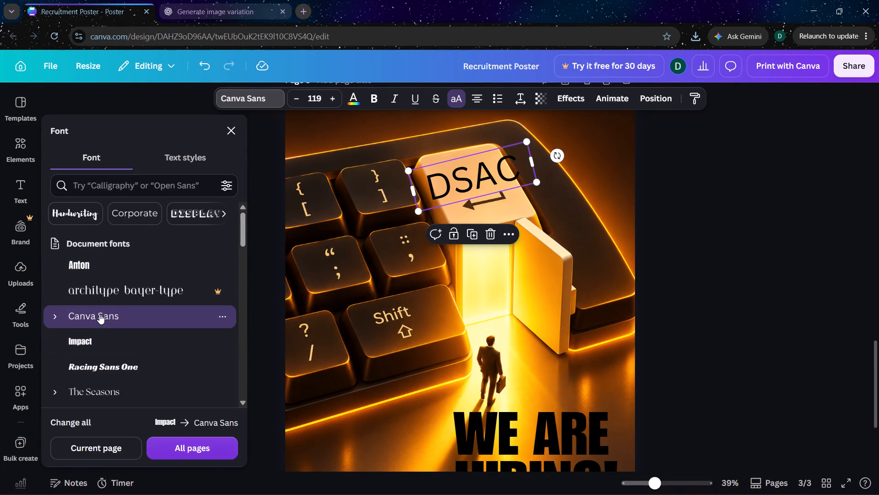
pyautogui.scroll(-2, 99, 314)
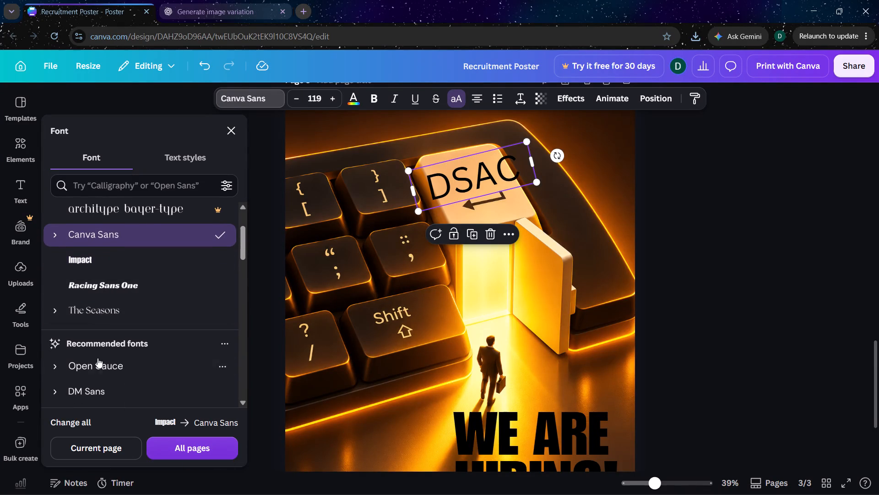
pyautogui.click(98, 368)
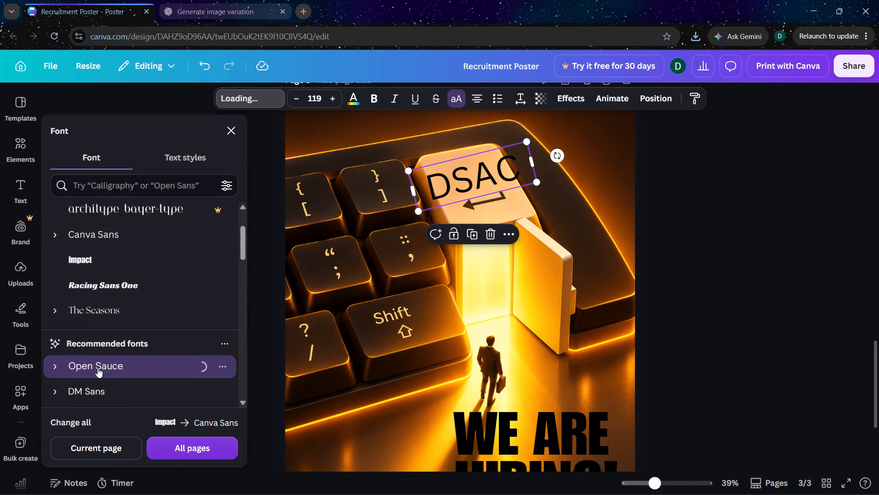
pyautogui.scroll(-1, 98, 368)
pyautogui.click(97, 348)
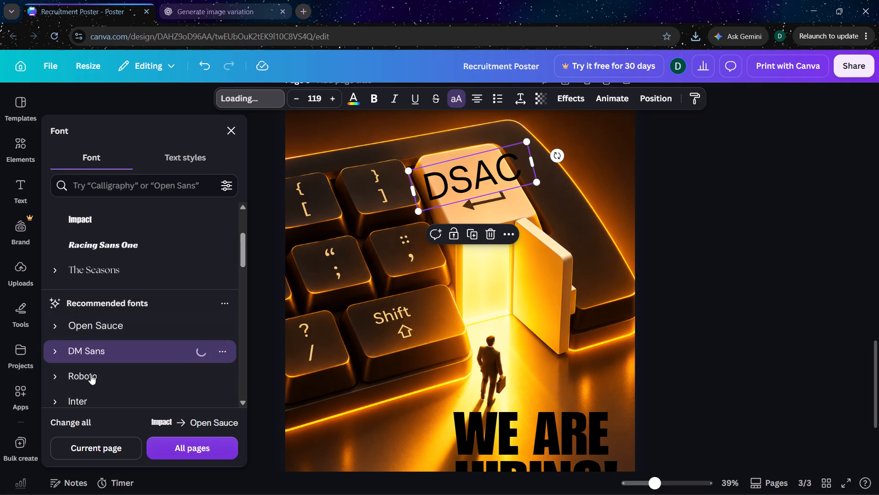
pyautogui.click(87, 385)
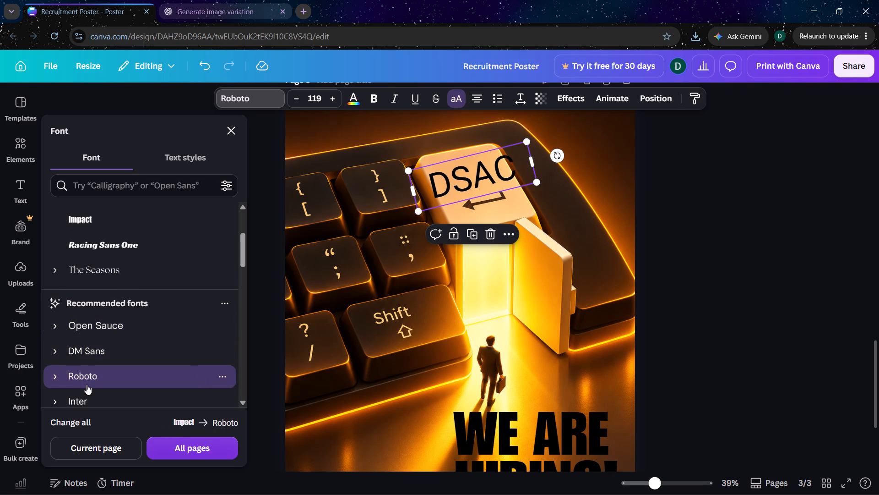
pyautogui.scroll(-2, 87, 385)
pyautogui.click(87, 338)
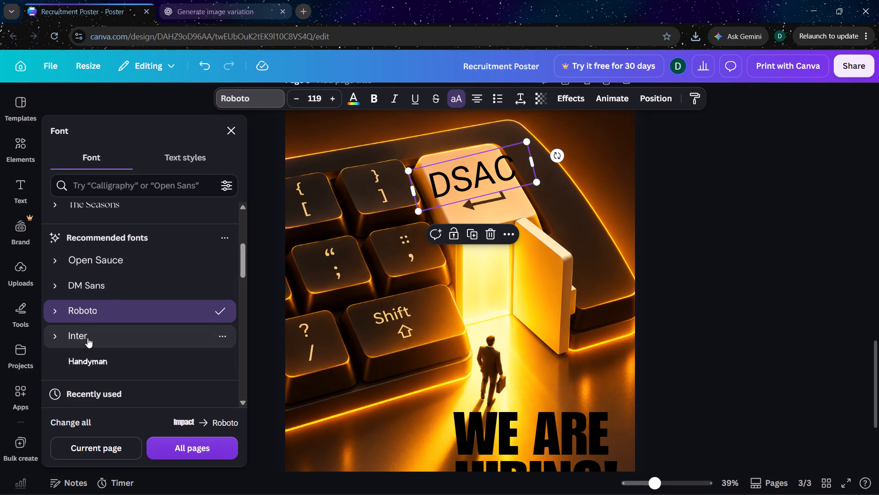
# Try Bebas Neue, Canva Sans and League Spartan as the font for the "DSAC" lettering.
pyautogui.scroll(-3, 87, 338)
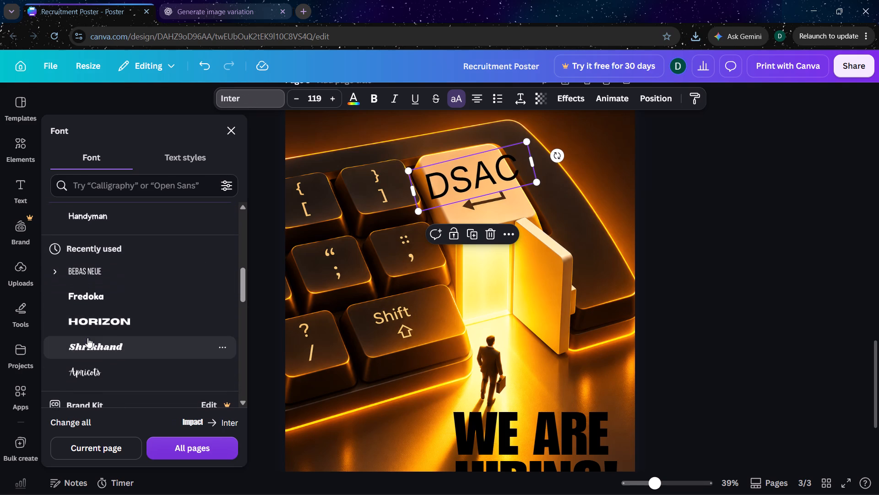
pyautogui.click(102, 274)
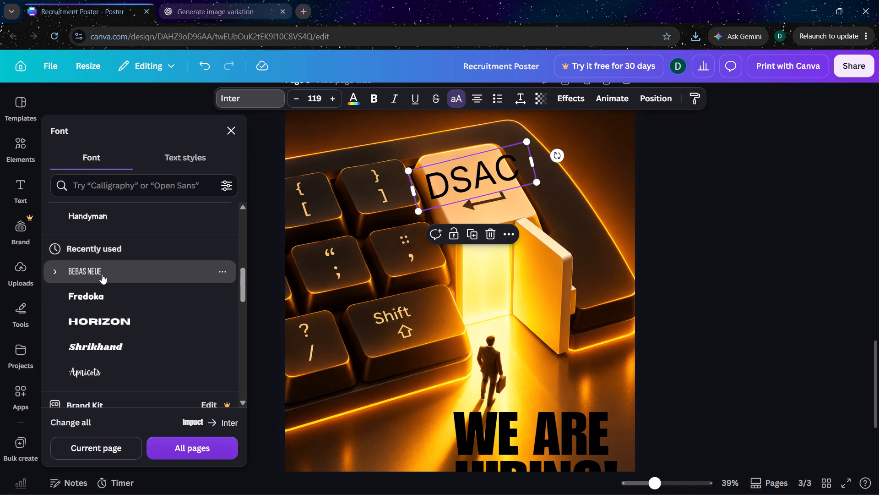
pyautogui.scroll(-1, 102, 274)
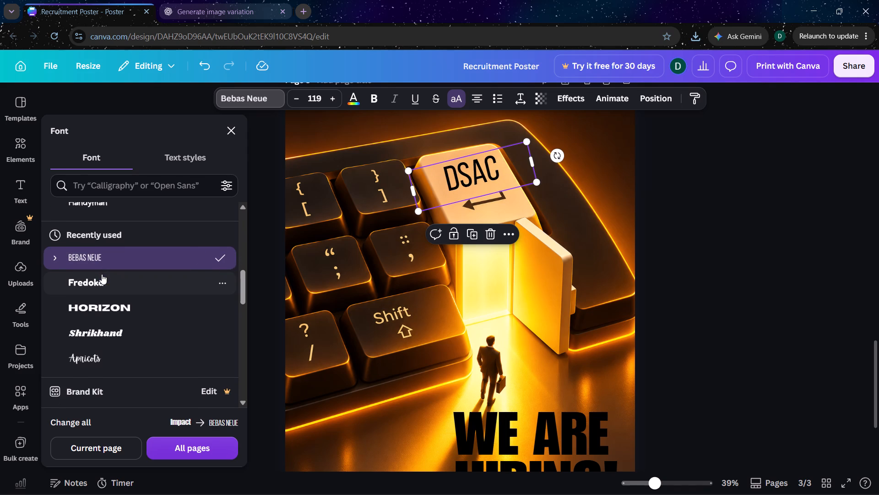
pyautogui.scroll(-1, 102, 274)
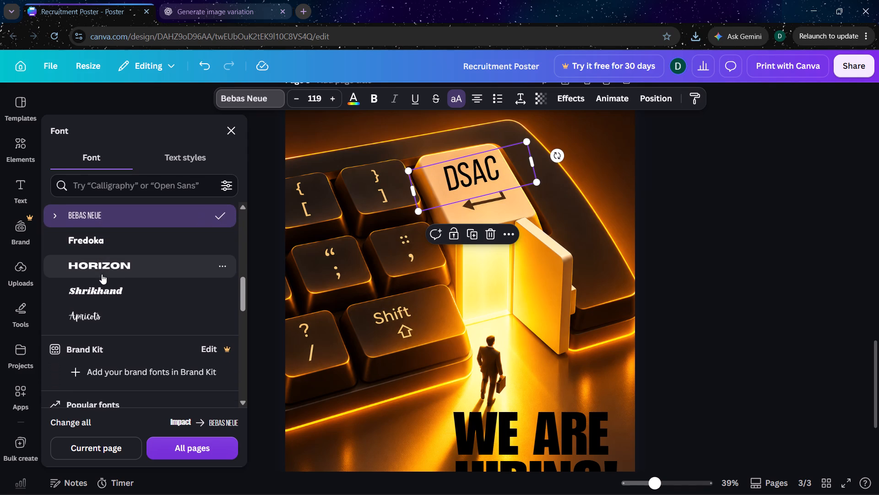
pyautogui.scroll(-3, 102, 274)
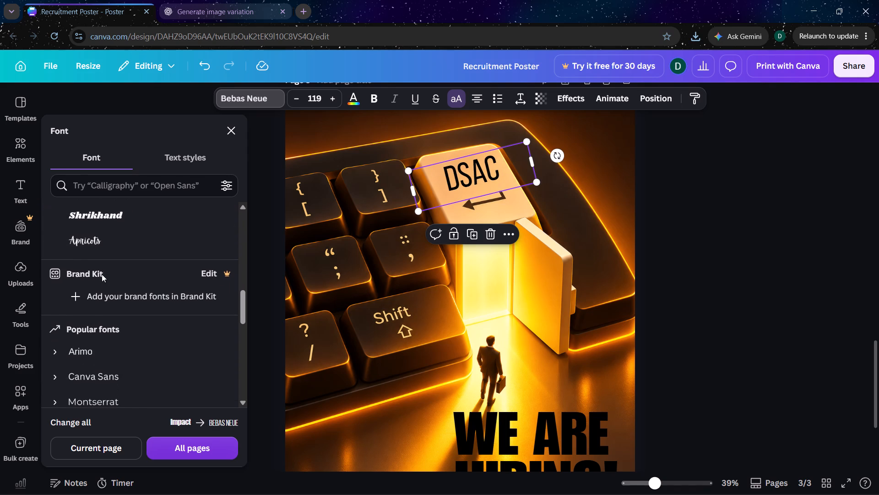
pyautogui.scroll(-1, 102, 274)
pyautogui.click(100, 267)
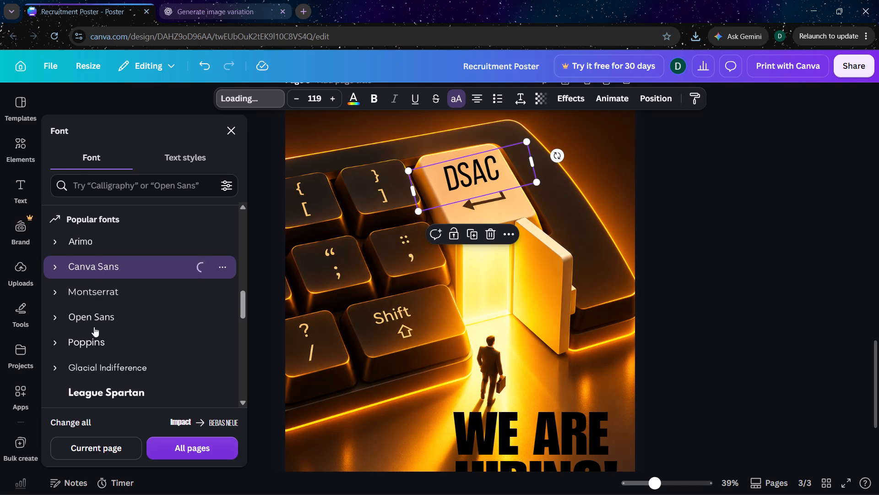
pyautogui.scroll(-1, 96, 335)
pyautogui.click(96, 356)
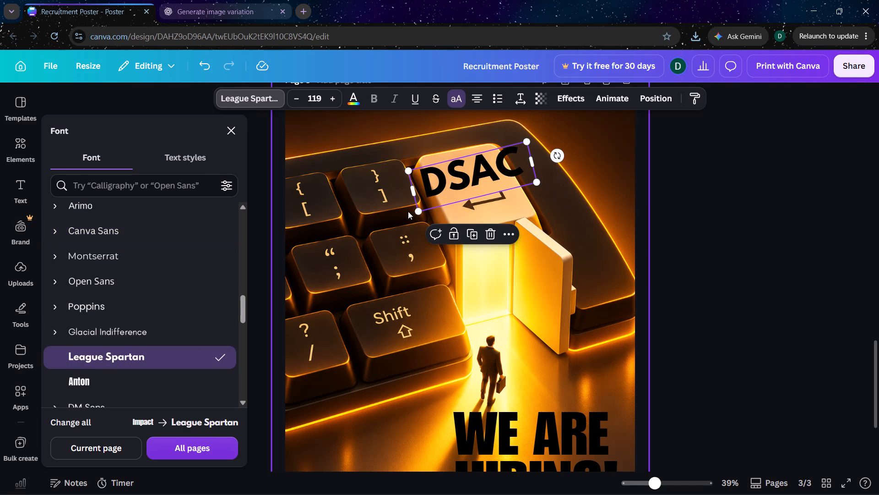
# Shrink the "DSAC" lettering to about size 70.4 and centre it on the Enter key's top face just above the arrow.
pyautogui.moveTo(539, 181); pyautogui.dragTo(511, 170)
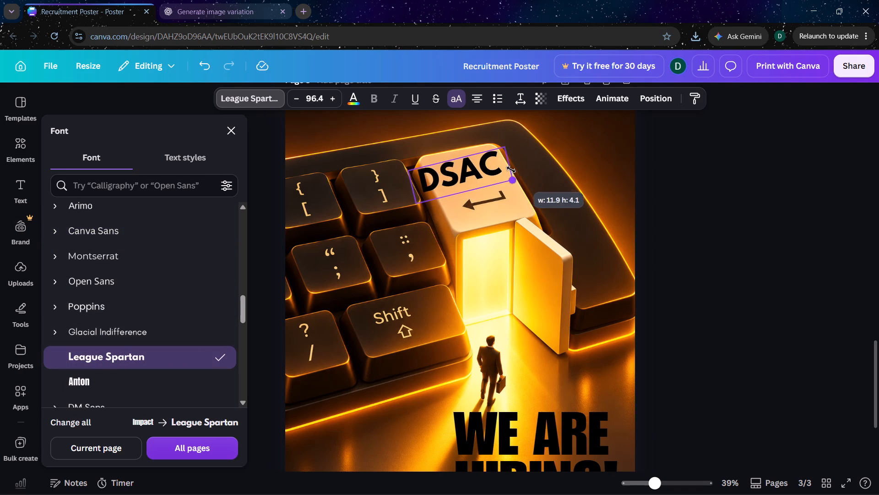
pyautogui.moveTo(511, 170); pyautogui.dragTo(487, 167)
pyautogui.moveTo(452, 168); pyautogui.dragTo(479, 170)
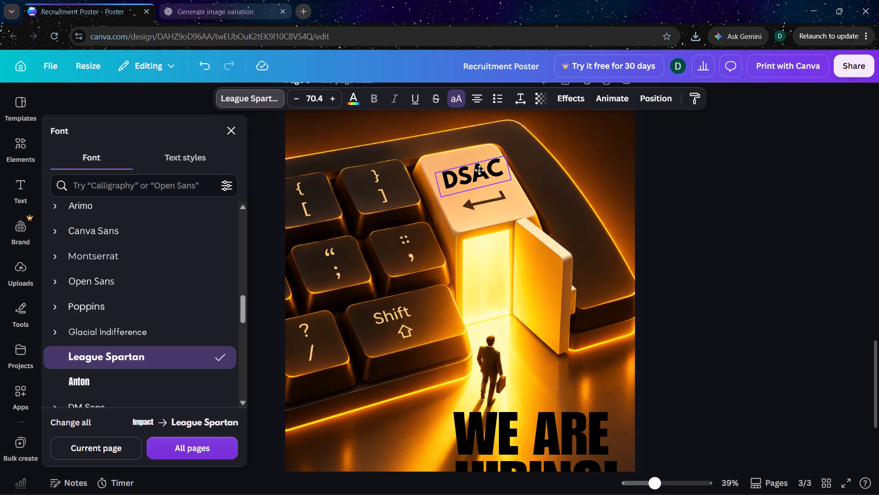
pyautogui.moveTo(479, 170); pyautogui.dragTo(483, 176)
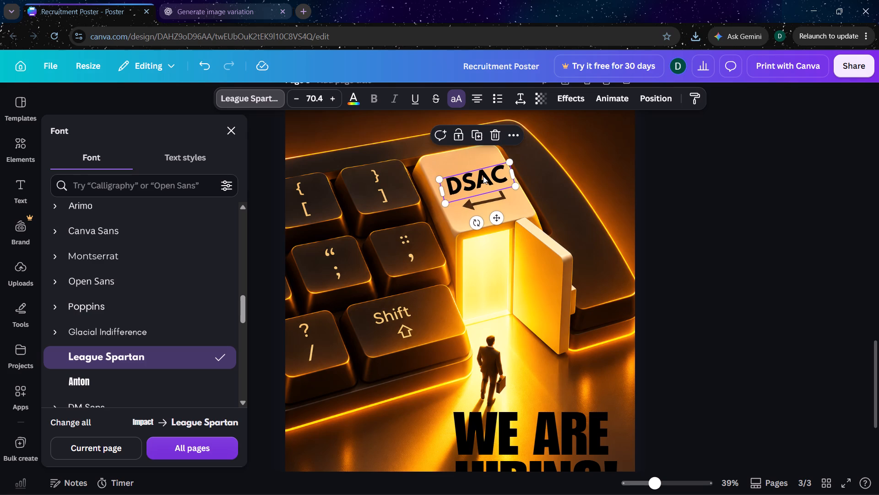
# Compare DM Sans with Anton for the "DSAC" lettering, settle on DM Sans in bold, and deselect it.
pyautogui.scroll(-1, 130, 344)
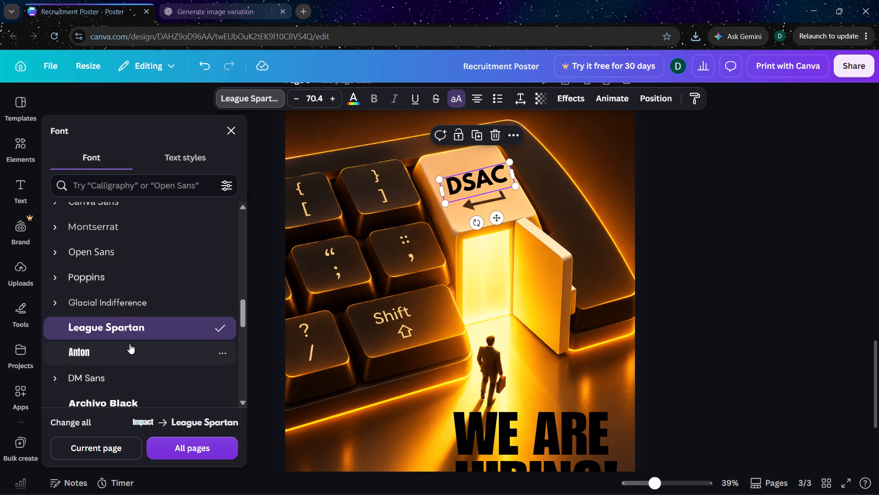
pyautogui.click(100, 372)
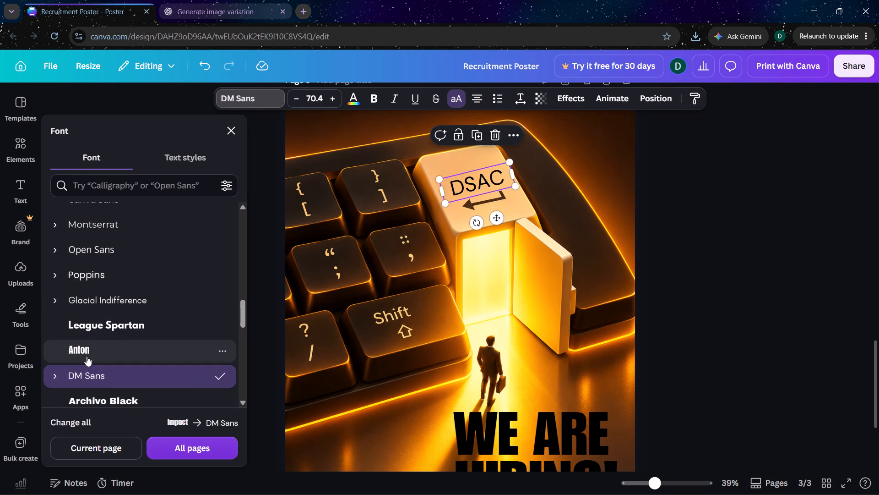
pyautogui.click(87, 356)
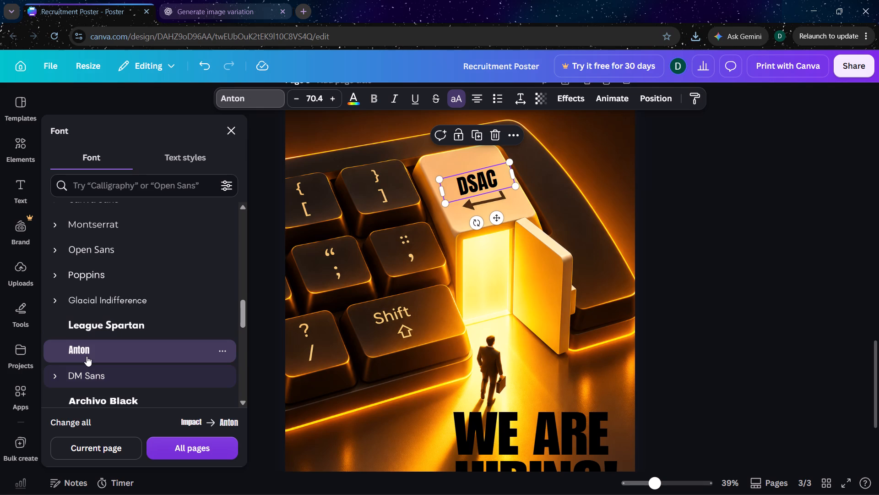
pyautogui.click(86, 374)
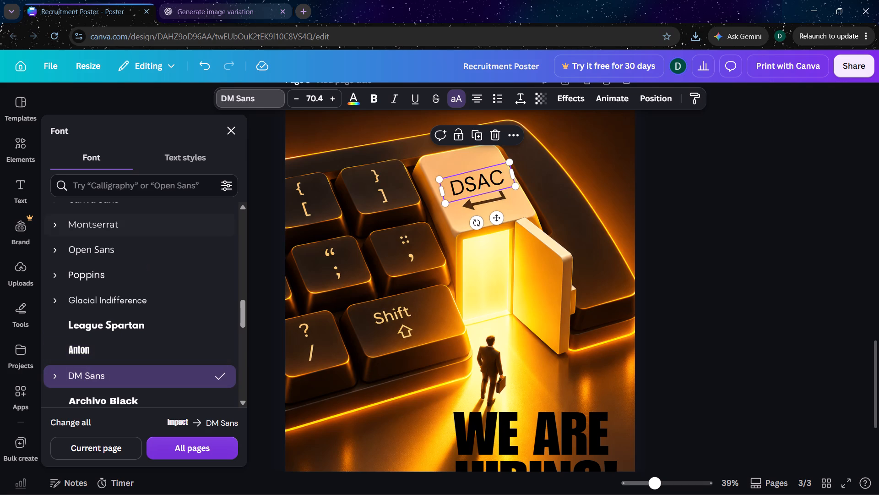
pyautogui.click(369, 96)
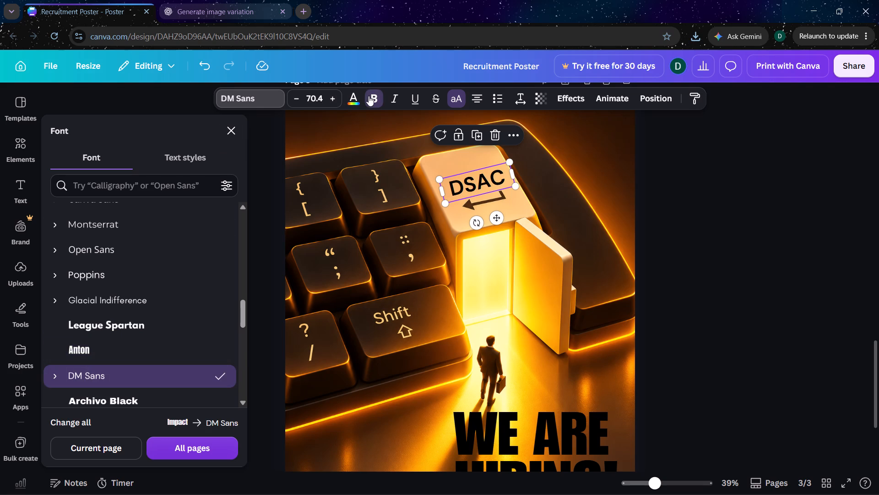
pyautogui.click(694, 150)
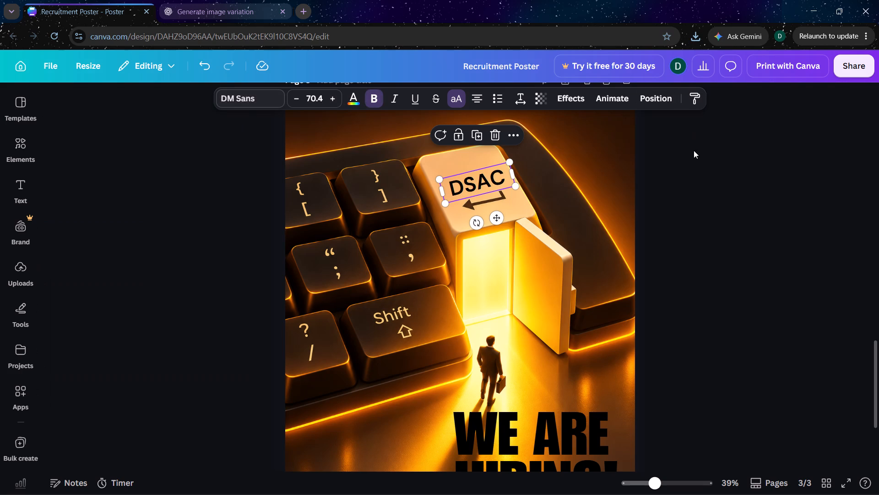
pyautogui.click(694, 150)
# Recolour the "DSAC" lettering with the dark brown sampled from the Enter key's arrow, and deselect it.
pyautogui.click(477, 181)
pyautogui.click(351, 98)
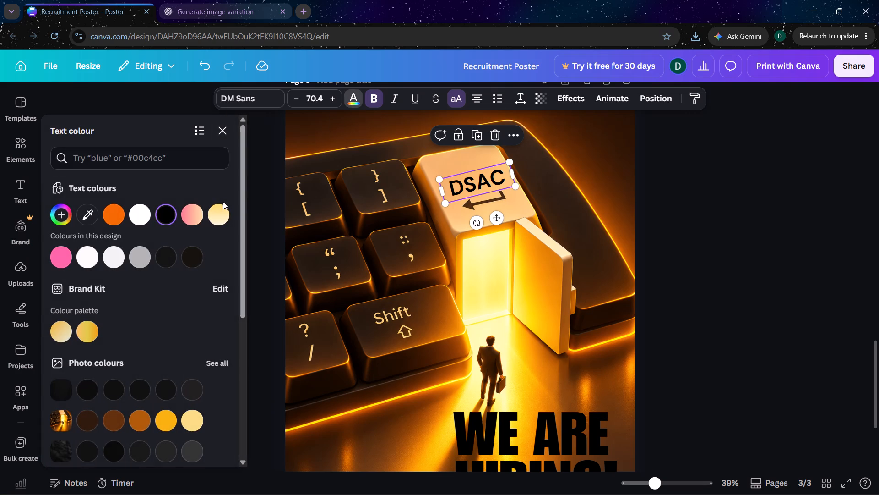
pyautogui.click(88, 217)
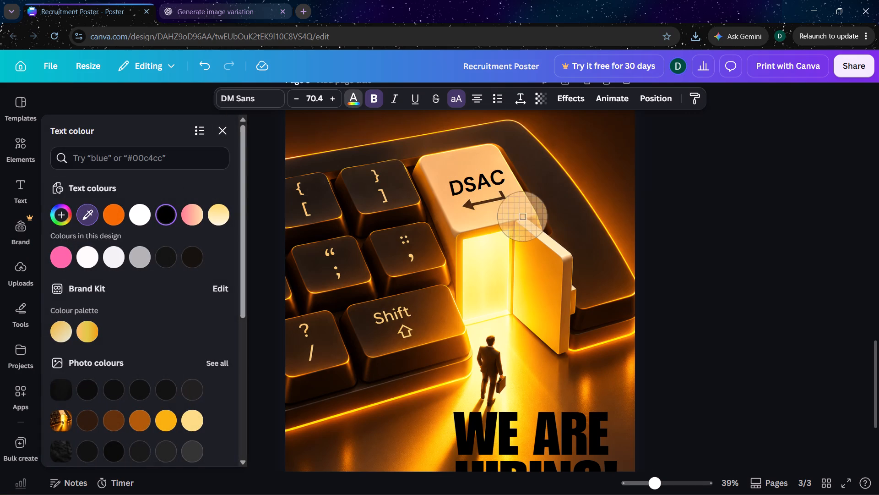
pyautogui.click(469, 205)
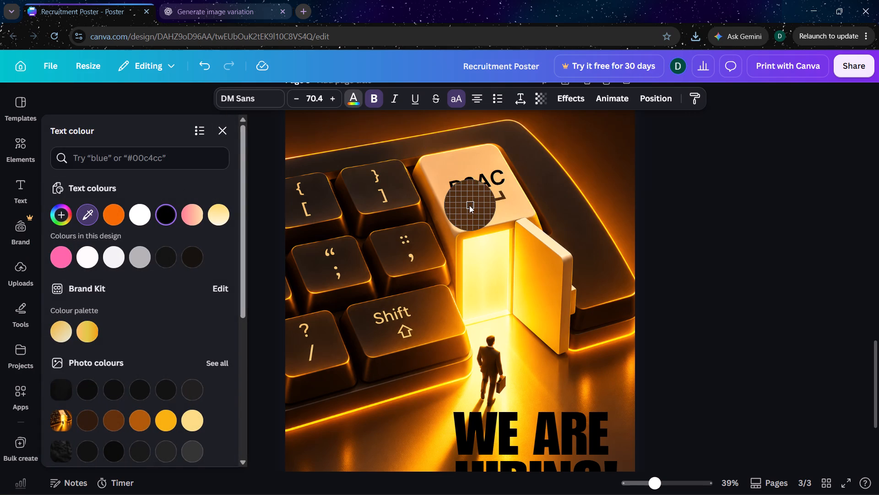
pyautogui.click(650, 198)
pyautogui.click(650, 198)
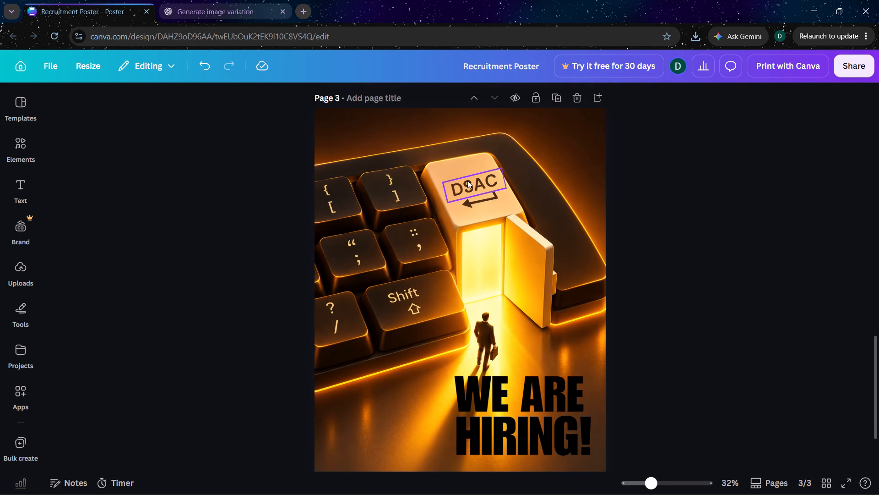
# Nudge the "DSAC" lettering up four increments to widen its gap from the arrow symbol.
pyautogui.click(463, 182)
pyautogui.press('Up')
pyautogui.press('Up')
pyautogui.press('Up')
pyautogui.press('Up')
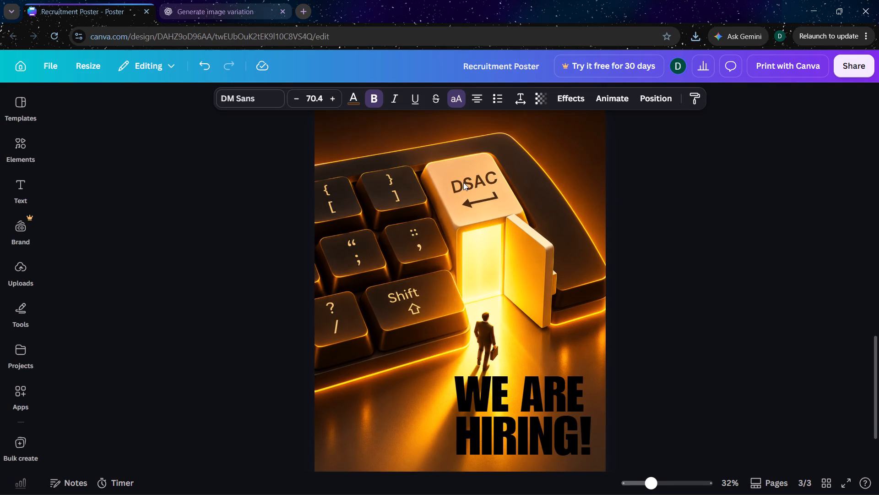
# Fine-tune the tilt of the "DSAC" lettering to follow the arrow's slope, nudge it up two increments, and deselect it.
pyautogui.click(468, 183)
pyautogui.moveTo(472, 223); pyautogui.dragTo(470, 225)
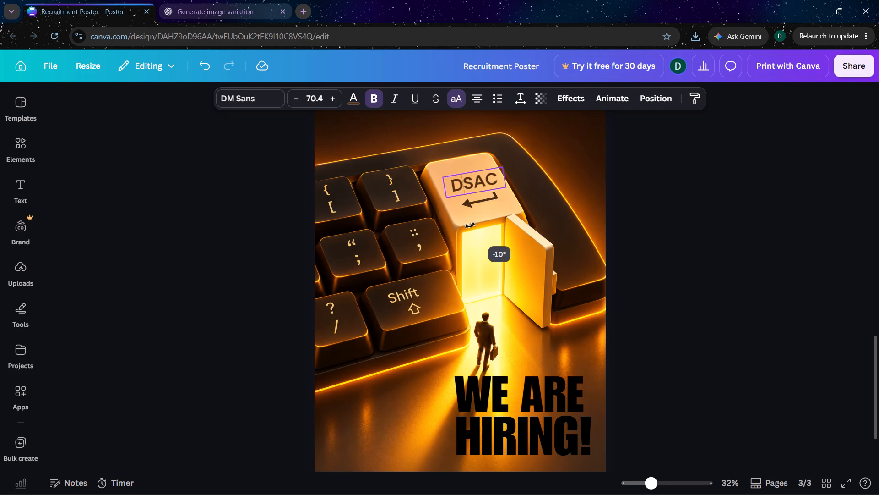
pyautogui.moveTo(470, 225); pyautogui.dragTo(475, 228)
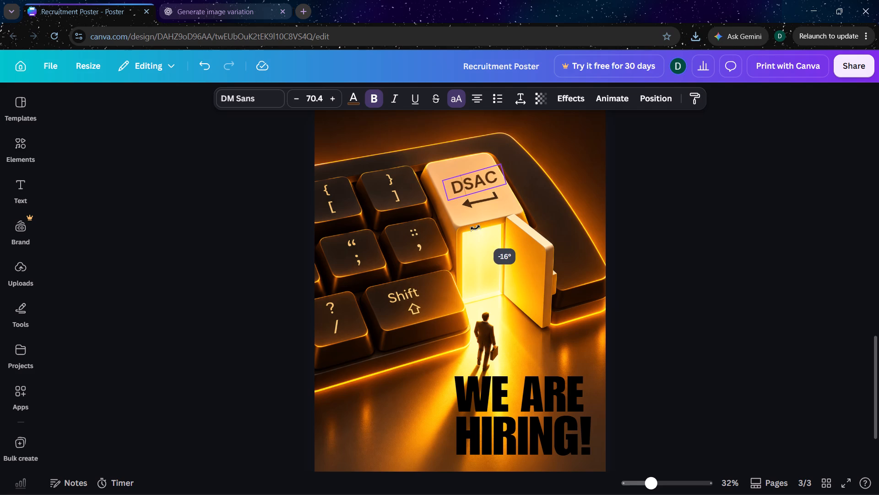
pyautogui.moveTo(475, 228); pyautogui.dragTo(474, 229)
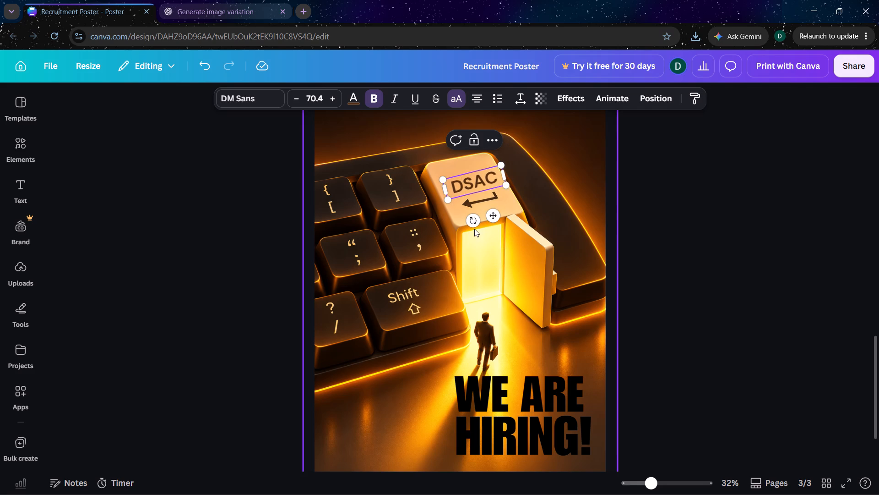
pyautogui.press('Up')
pyautogui.press('Up')
pyautogui.click(662, 208)
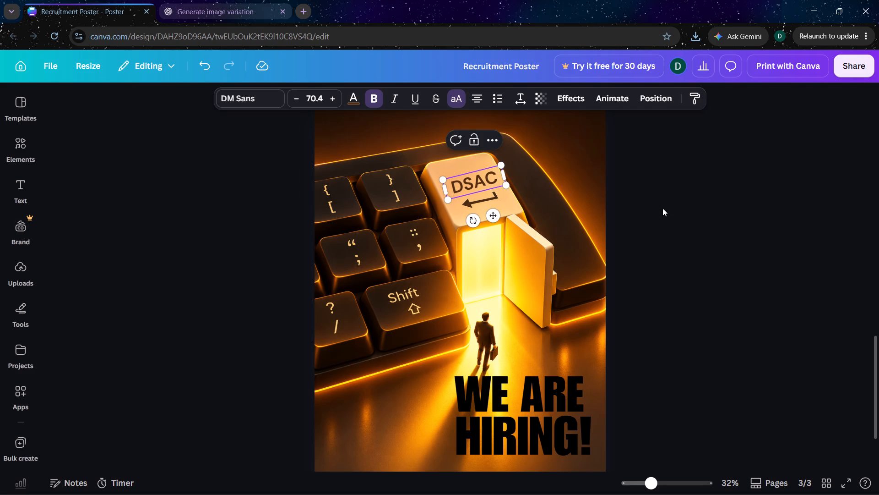
# Nudge the "DSAC" lettering up five increments, left six and down one to centre it above the arrow, and deselect it.
pyautogui.click(472, 182)
pyautogui.press('Up')
pyautogui.press('Up')
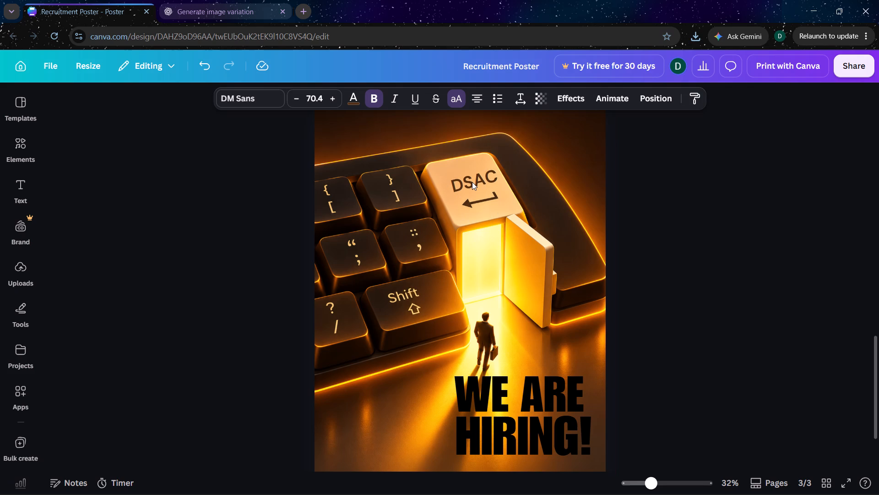
pyautogui.press('Up')
pyautogui.press('Up')
pyautogui.press('Up')
pyautogui.press('Left')
pyautogui.press('Left')
pyautogui.press('Left')
pyautogui.press('Left')
pyautogui.press('Left')
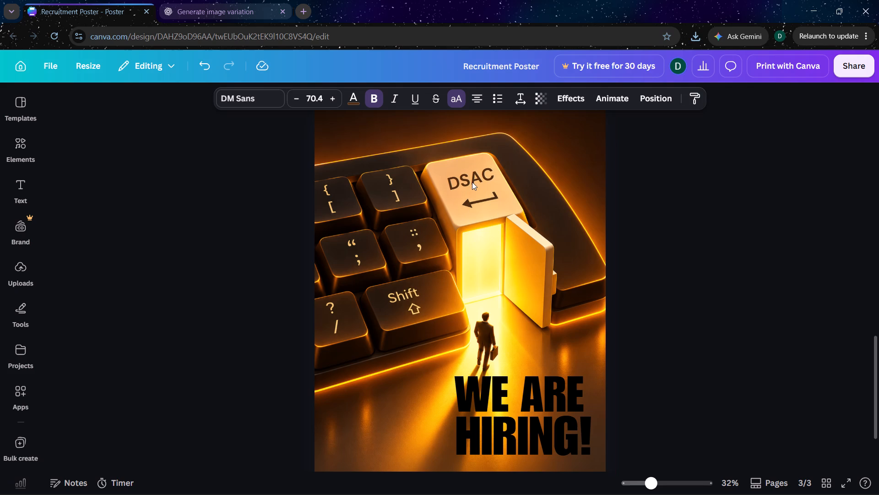
pyautogui.press('Left')
pyautogui.press('Down')
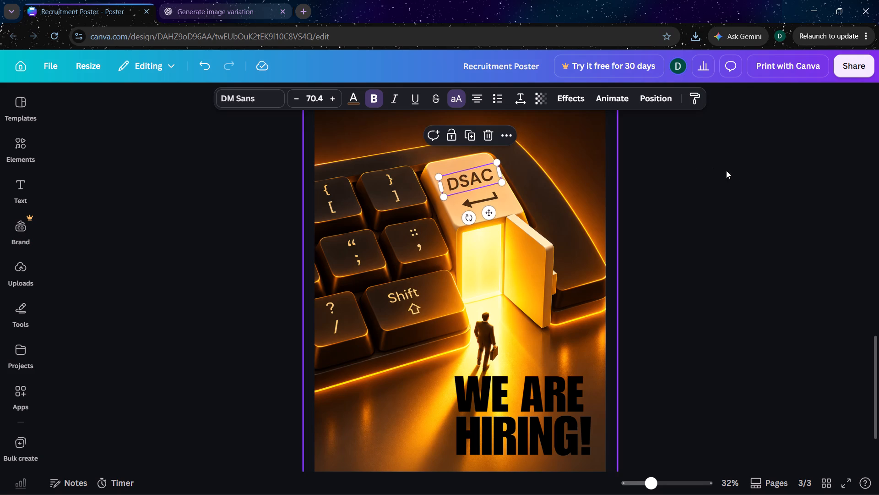
pyautogui.click(731, 173)
pyautogui.scroll(-1, 731, 173)
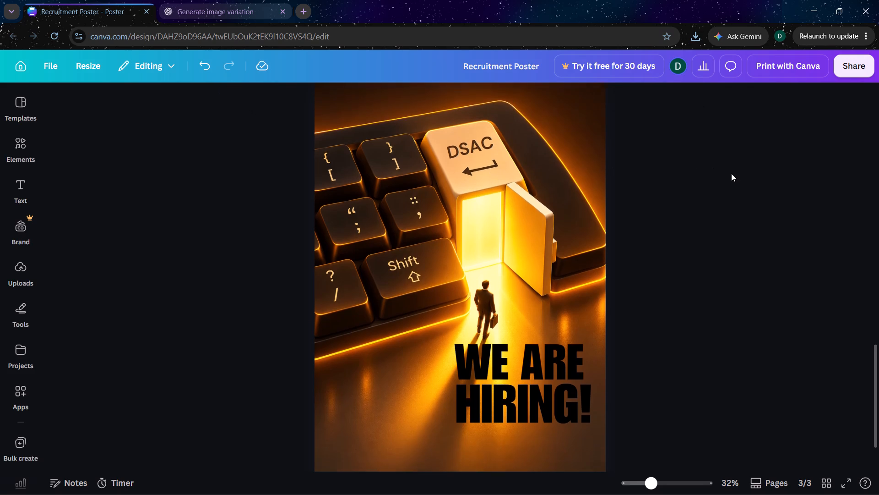
pyautogui.scroll(-1, 731, 173)
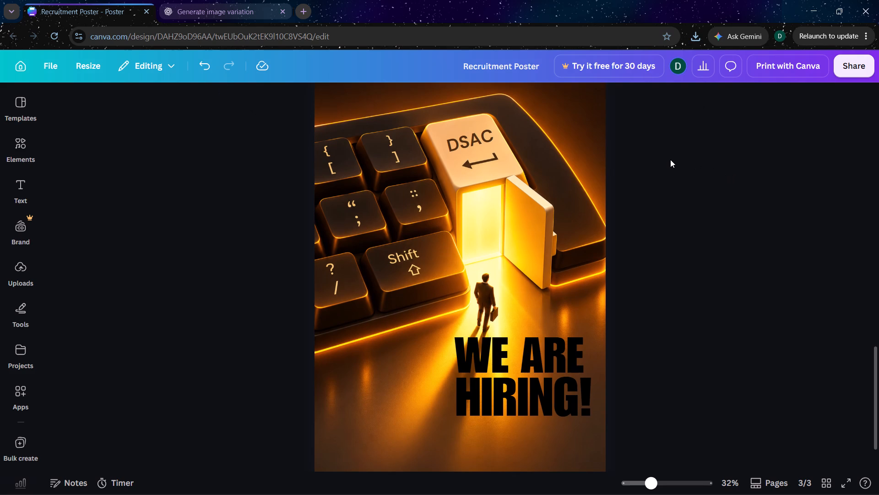
pyautogui.click(474, 141)
pyautogui.click(643, 178)
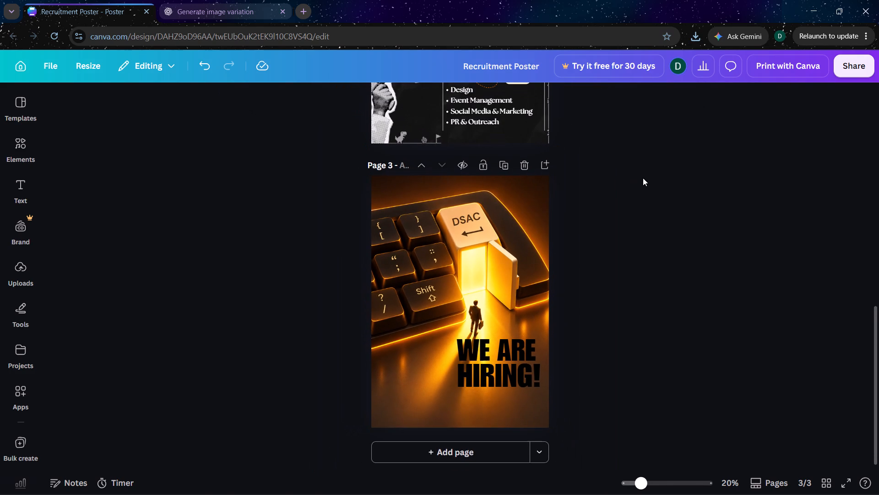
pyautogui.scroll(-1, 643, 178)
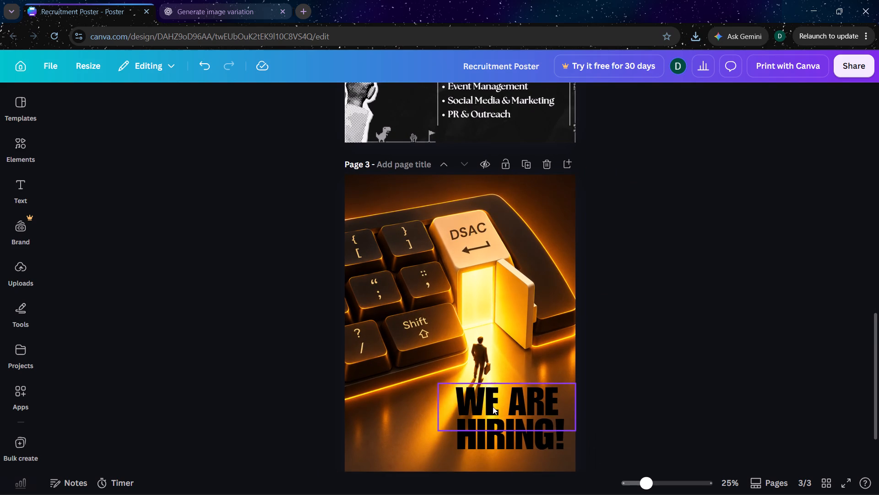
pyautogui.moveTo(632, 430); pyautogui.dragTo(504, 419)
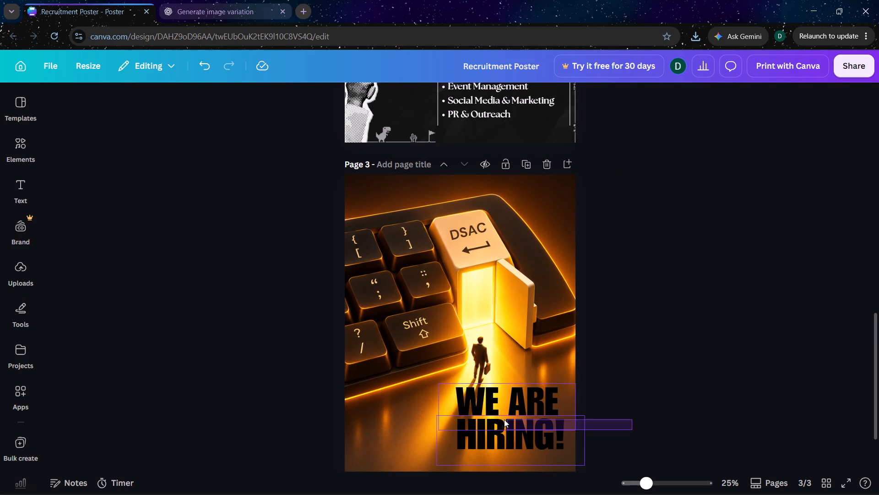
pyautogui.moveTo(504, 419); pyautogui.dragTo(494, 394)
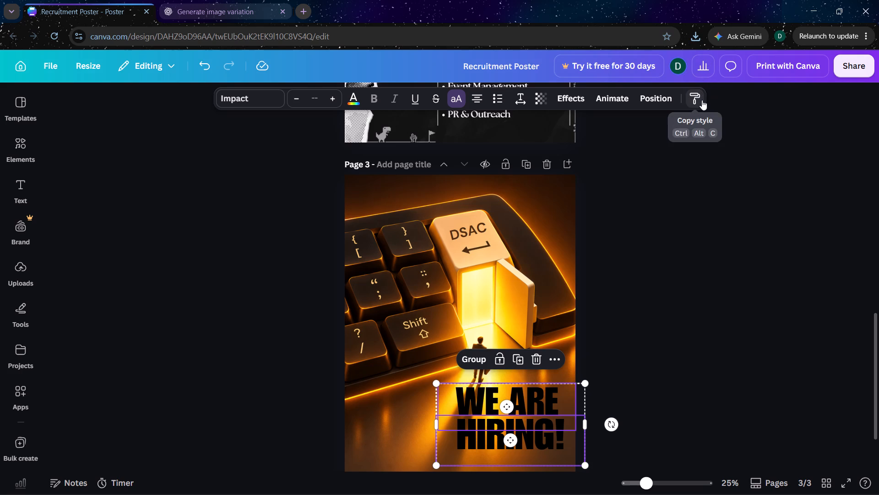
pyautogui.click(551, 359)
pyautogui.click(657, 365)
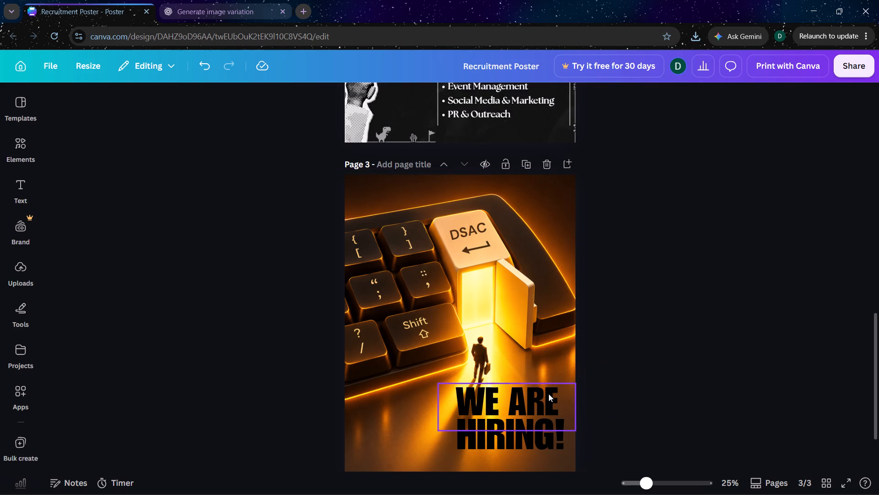
# Give the "WE ARE" text a Background effect in orange sampled from the keyboard's glowing edge.
pyautogui.click(548, 394)
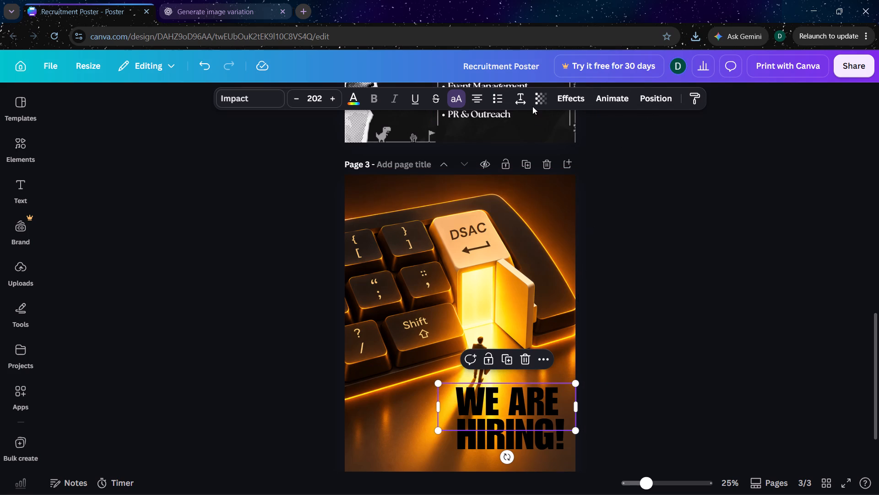
pyautogui.hscroll(-1, 531, 104)
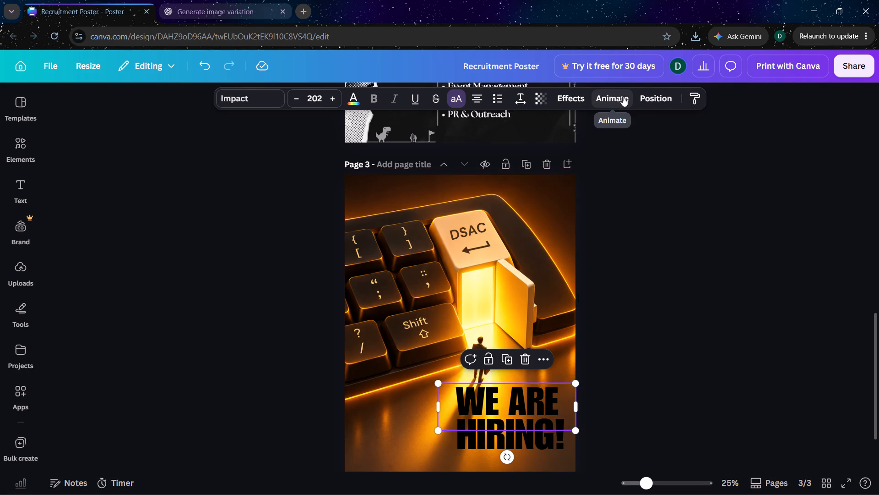
pyautogui.click(575, 101)
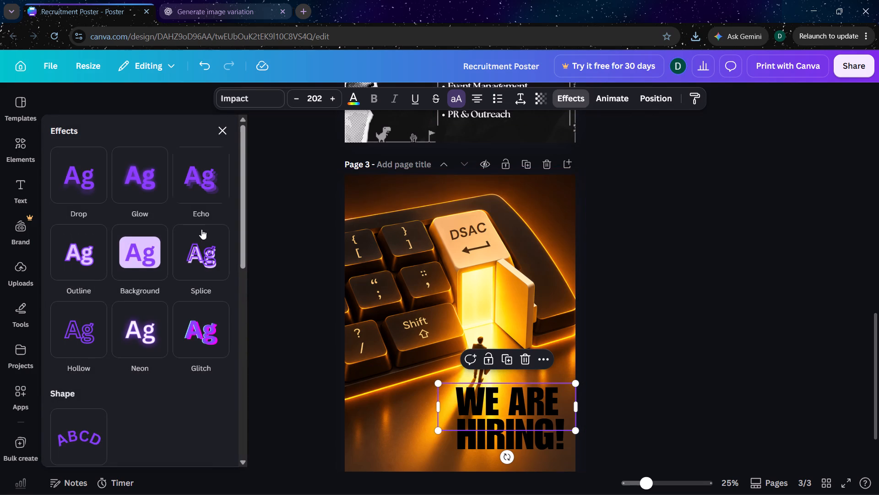
pyautogui.click(154, 247)
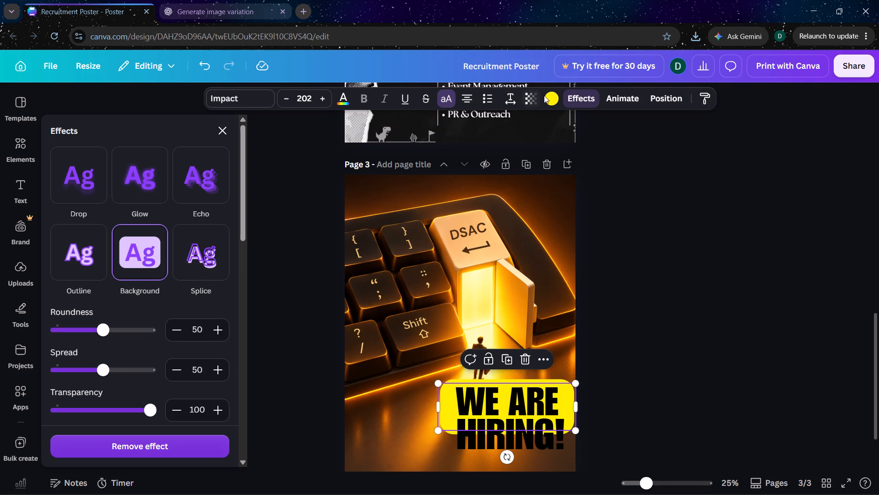
pyautogui.click(558, 91)
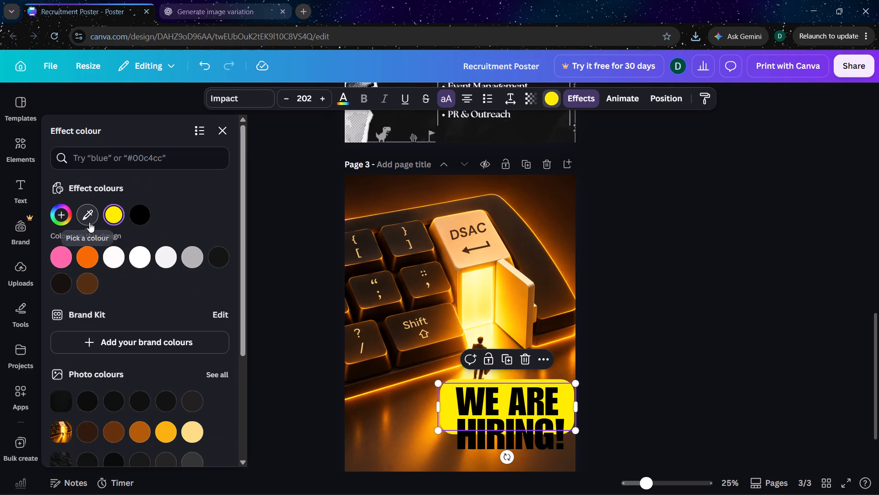
pyautogui.click(89, 222)
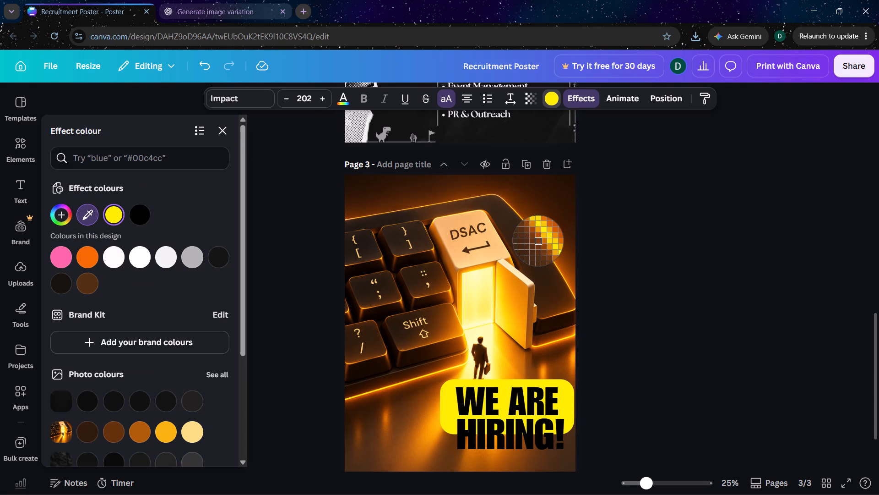
pyautogui.click(538, 239)
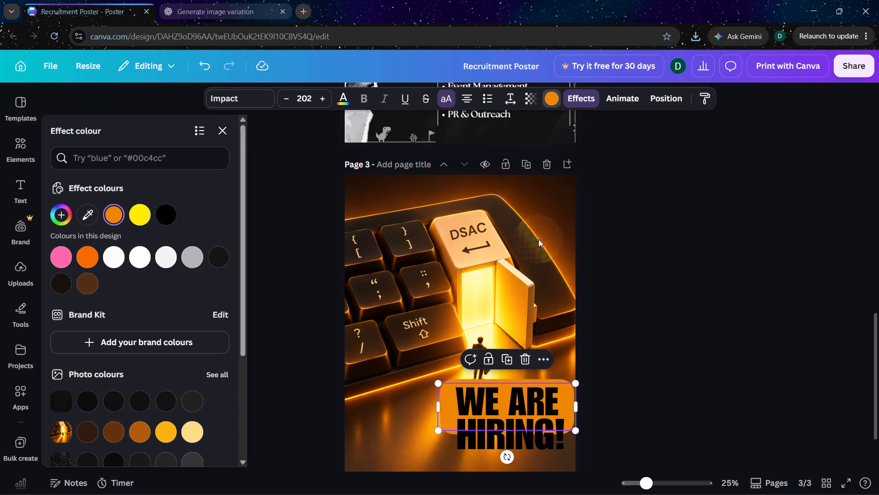
pyautogui.click(650, 309)
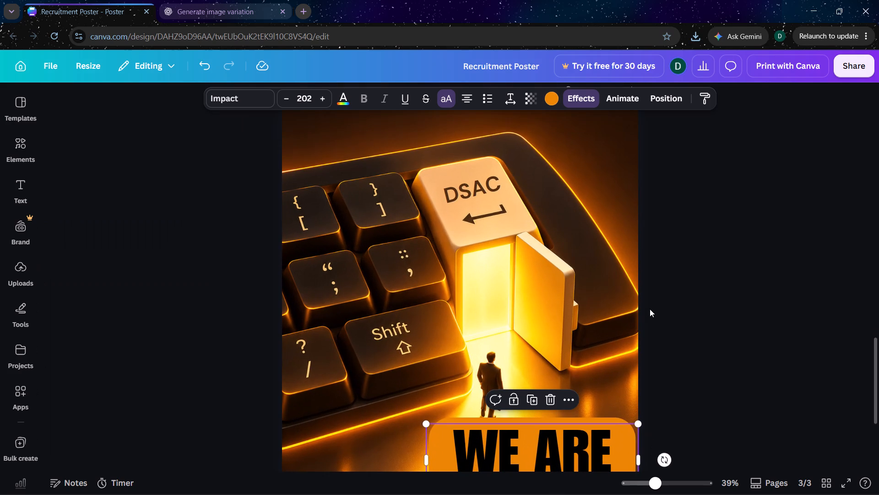
# Copy the style of the "WE ARE" text onto "HIRING!" so it gets the same orange background, and deselect it.
pyautogui.scroll(-1, 689, 289)
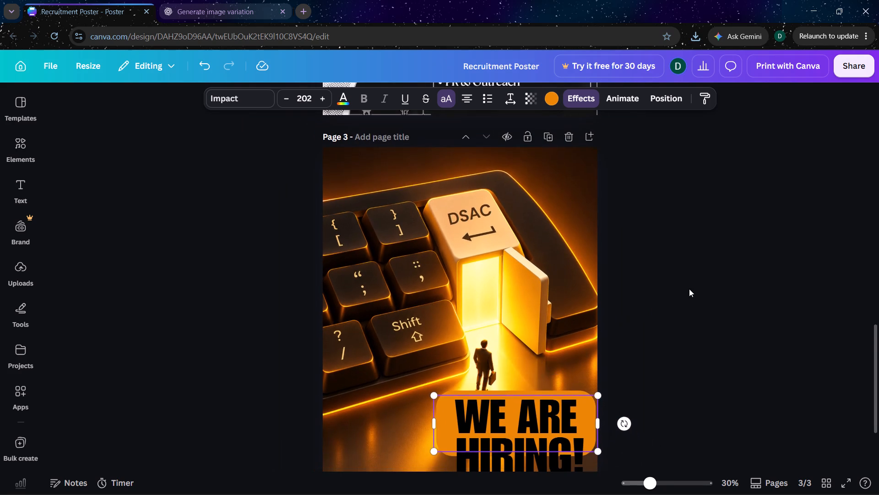
pyautogui.scroll(-1, 689, 289)
pyautogui.click(719, 281)
pyautogui.click(567, 306)
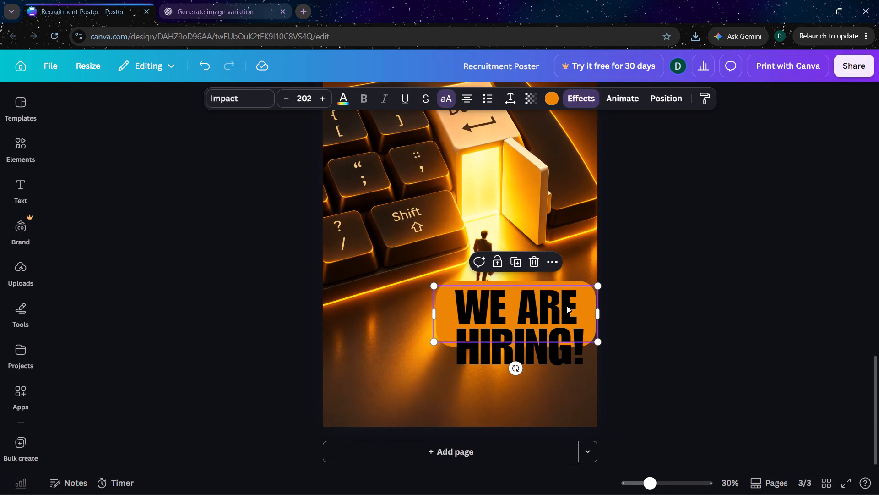
pyautogui.click(701, 92)
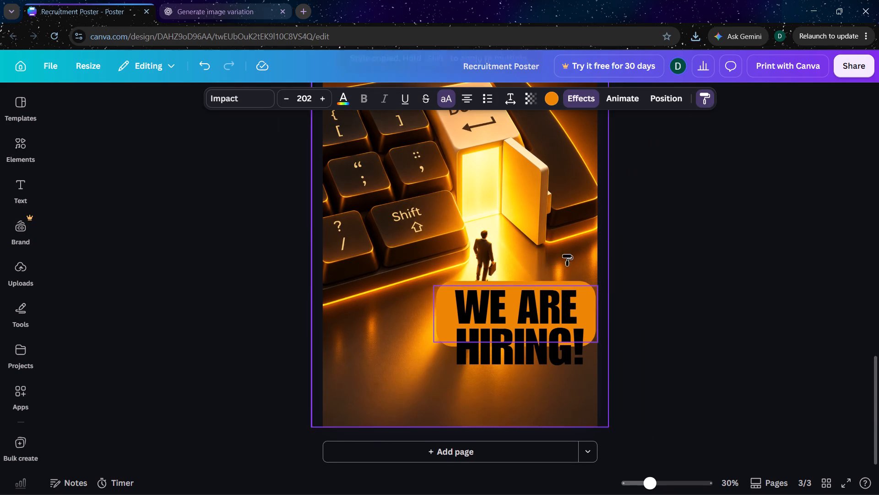
pyautogui.click(524, 350)
pyautogui.click(700, 291)
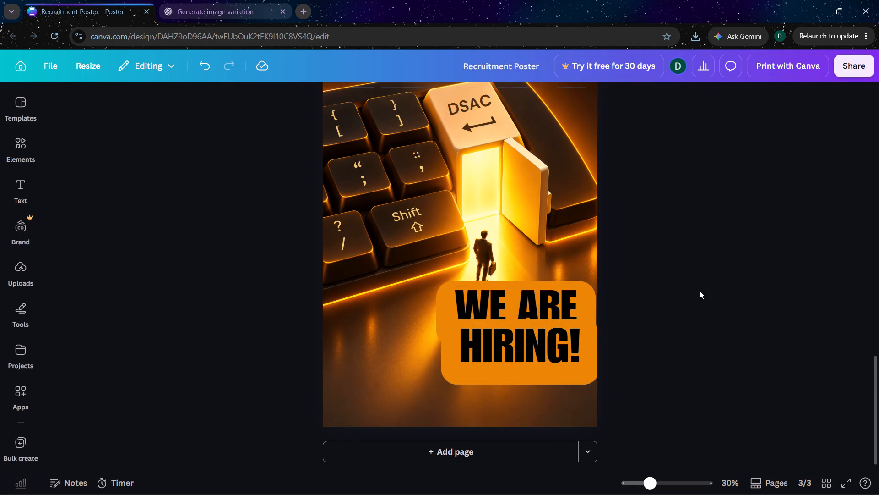
# Shrink the "WE ARE" text to size 158 and place it at the poster's left edge, just below the Shift key.
pyautogui.moveTo(521, 325); pyautogui.dragTo(528, 207)
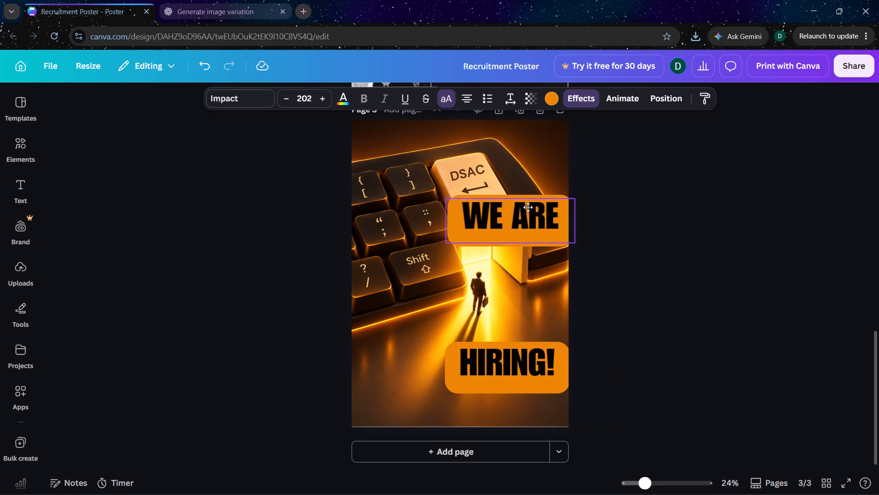
pyautogui.moveTo(528, 207); pyautogui.dragTo(469, 280)
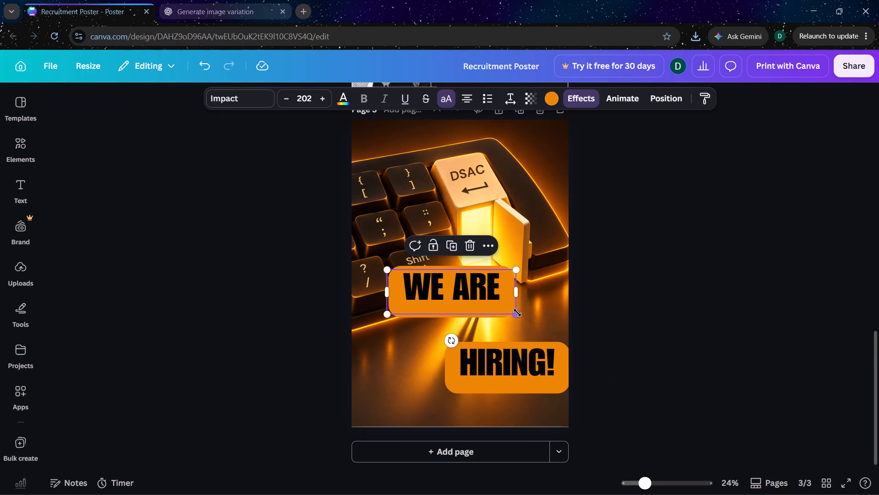
pyautogui.moveTo(514, 314); pyautogui.dragTo(520, 302)
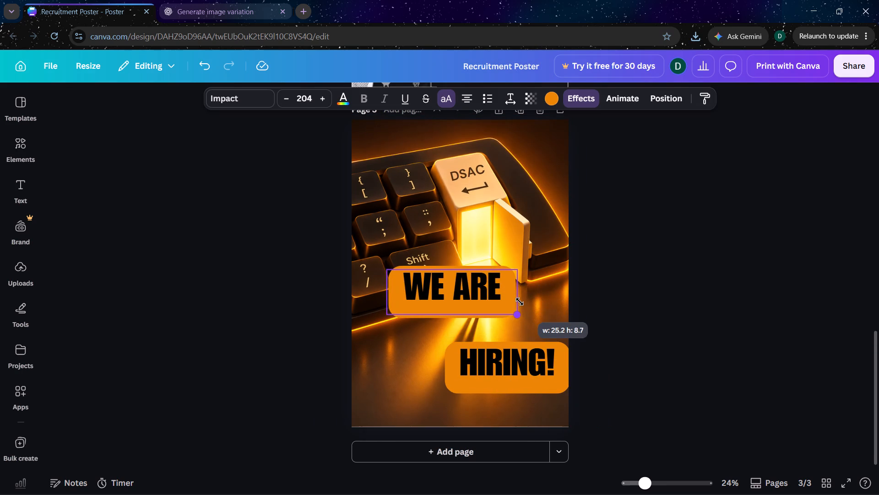
pyautogui.moveTo(520, 302); pyautogui.dragTo(487, 302)
pyautogui.moveTo(440, 292); pyautogui.dragTo(428, 314)
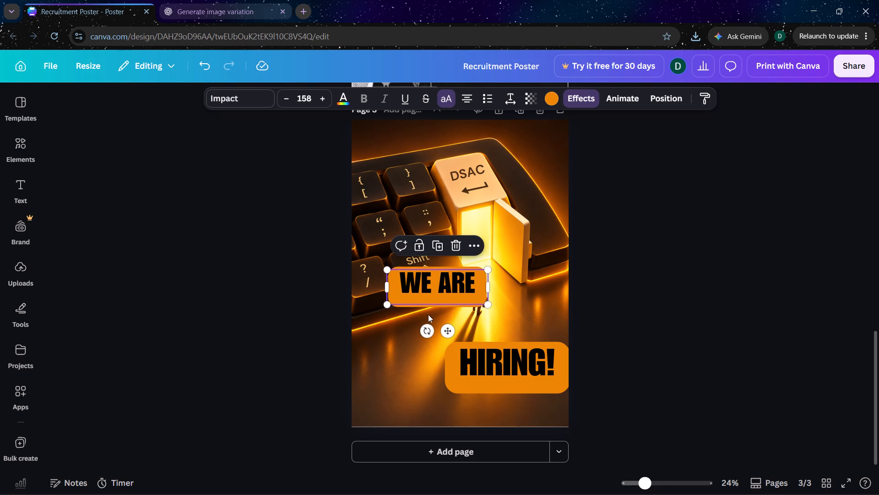
pyautogui.moveTo(428, 314); pyautogui.dragTo(402, 337)
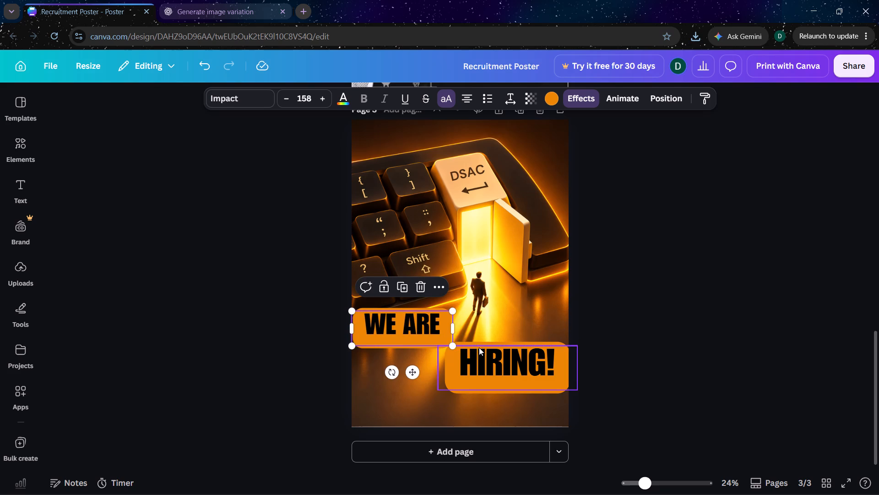
# Shrink the "HIRING!" text to size 175 and place it directly beneath "WE ARE" at the poster's left edge.
pyautogui.click(492, 350)
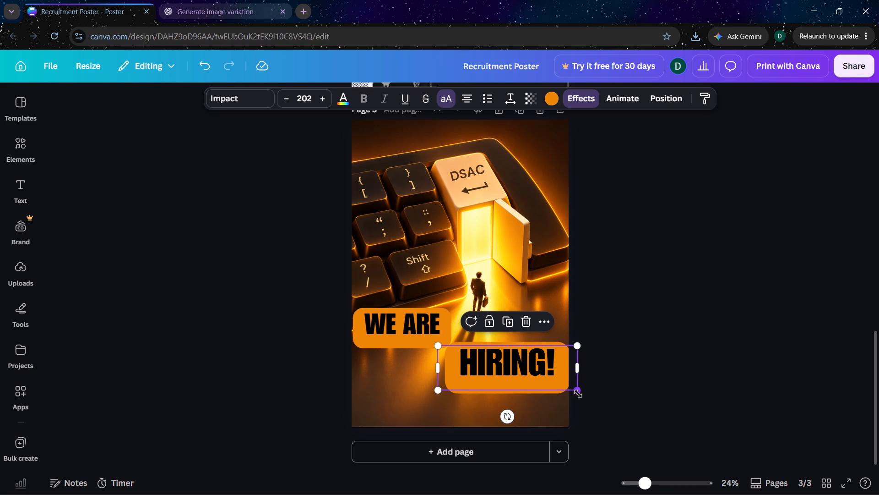
pyautogui.moveTo(578, 394); pyautogui.dragTo(559, 388)
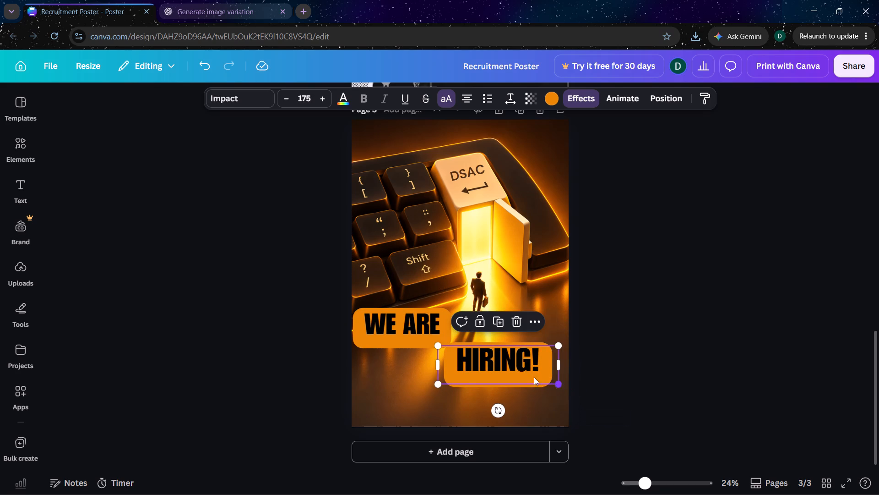
pyautogui.moveTo(514, 366); pyautogui.dragTo(416, 368)
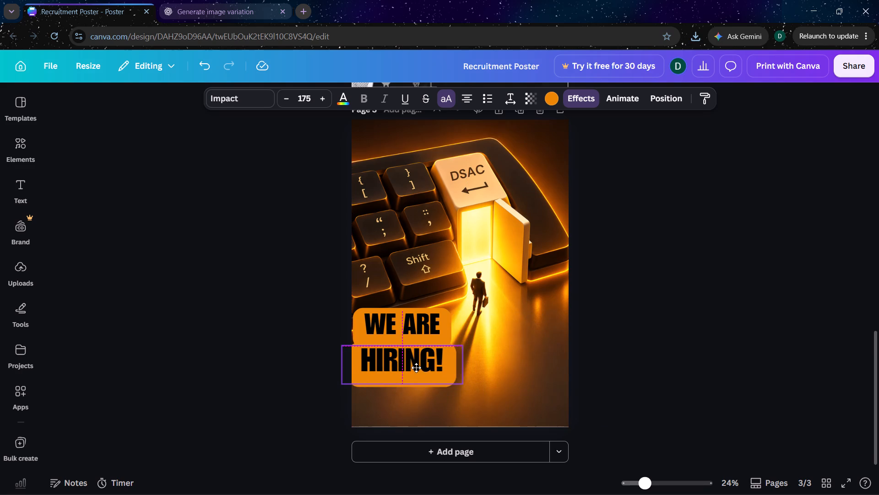
pyautogui.moveTo(416, 368); pyautogui.dragTo(423, 364)
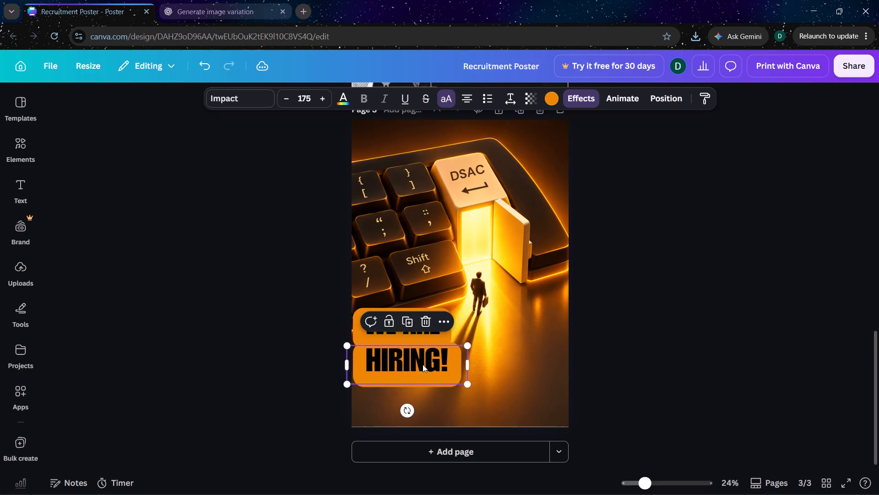
# Nudge the "HIRING!" text up thirteen increments and left seven to tuck its background against the "WE ARE" block.
pyautogui.press('Up')
pyautogui.press('Up')
pyautogui.press('Up')
pyautogui.press('Up')
pyautogui.press('Left')
pyautogui.press('Left')
pyautogui.press('Left')
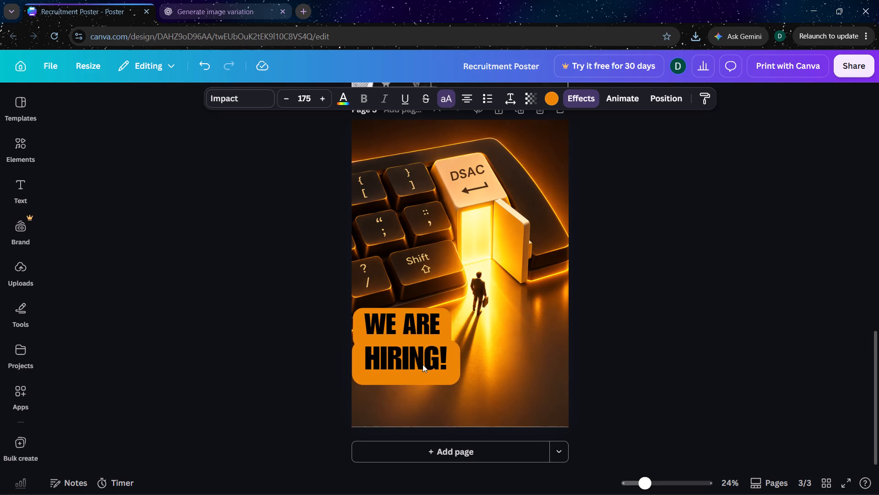
pyautogui.press('Left')
pyautogui.press('Left')
pyautogui.press('Left')
pyautogui.press('Left')
pyautogui.press('Up')
pyautogui.press('Up')
pyautogui.press('Up')
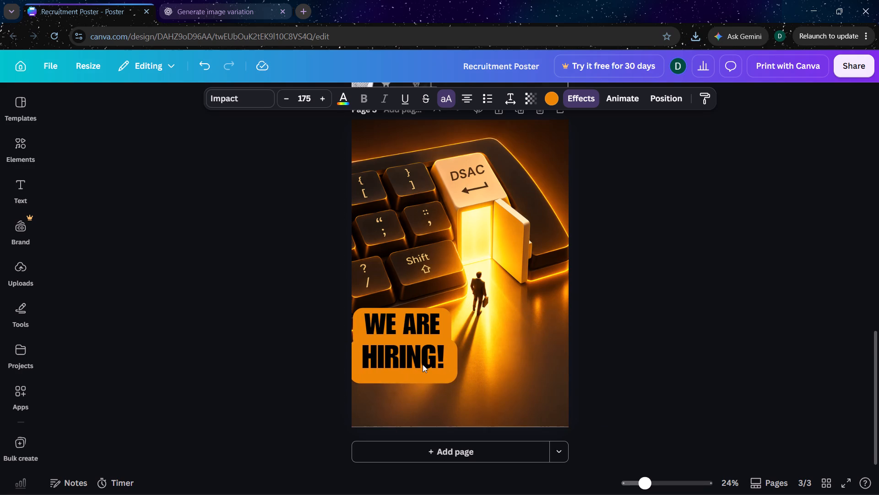
pyautogui.press('Up')
pyautogui.press('Up')
pyautogui.press('Up')
pyautogui.press('Up')
pyautogui.press('Up')
pyautogui.press('Up')
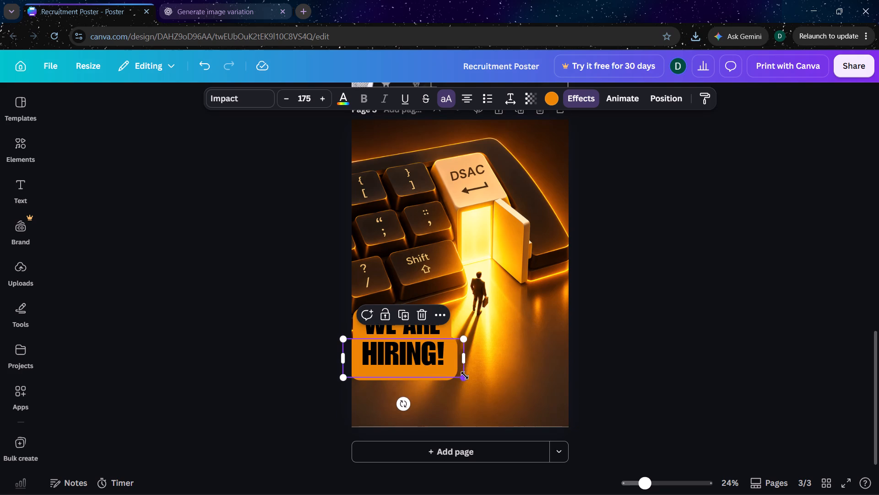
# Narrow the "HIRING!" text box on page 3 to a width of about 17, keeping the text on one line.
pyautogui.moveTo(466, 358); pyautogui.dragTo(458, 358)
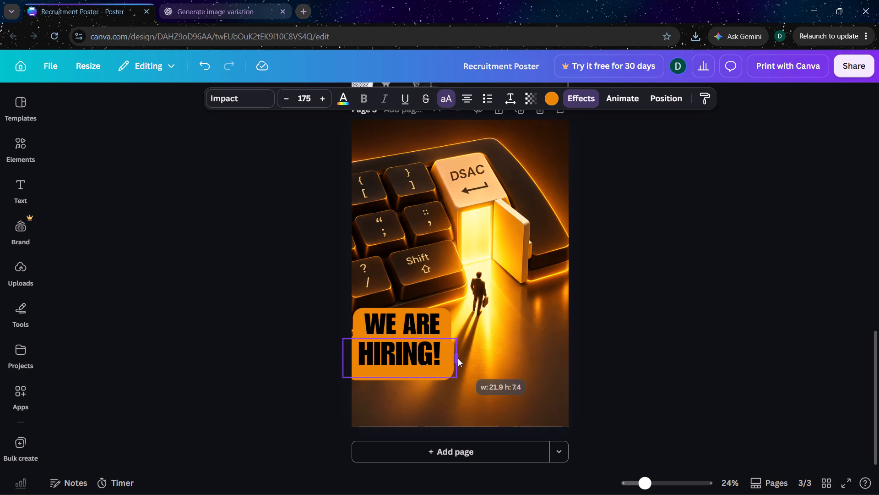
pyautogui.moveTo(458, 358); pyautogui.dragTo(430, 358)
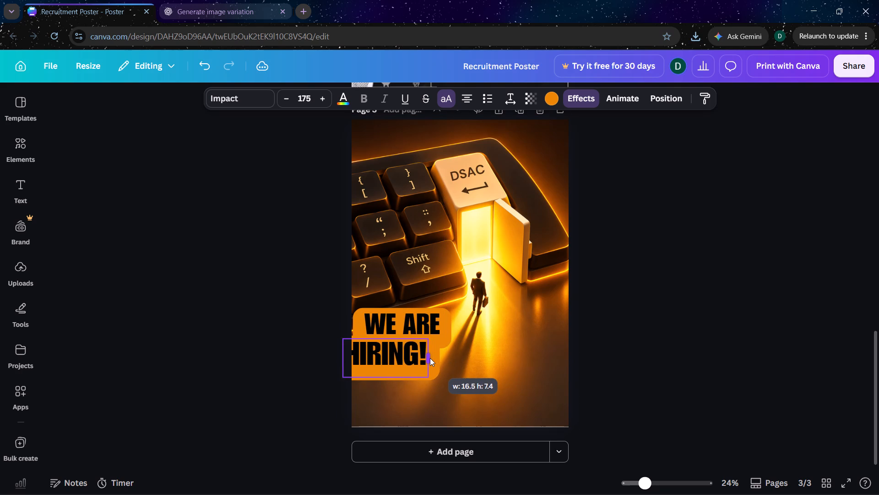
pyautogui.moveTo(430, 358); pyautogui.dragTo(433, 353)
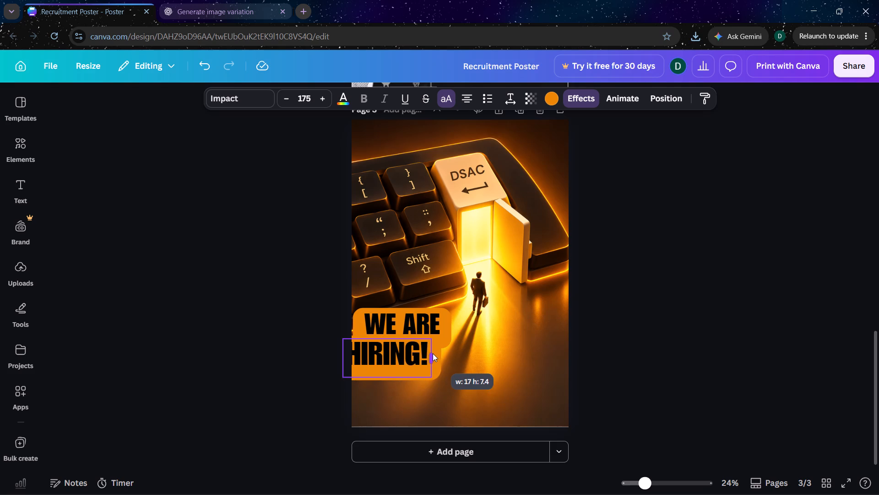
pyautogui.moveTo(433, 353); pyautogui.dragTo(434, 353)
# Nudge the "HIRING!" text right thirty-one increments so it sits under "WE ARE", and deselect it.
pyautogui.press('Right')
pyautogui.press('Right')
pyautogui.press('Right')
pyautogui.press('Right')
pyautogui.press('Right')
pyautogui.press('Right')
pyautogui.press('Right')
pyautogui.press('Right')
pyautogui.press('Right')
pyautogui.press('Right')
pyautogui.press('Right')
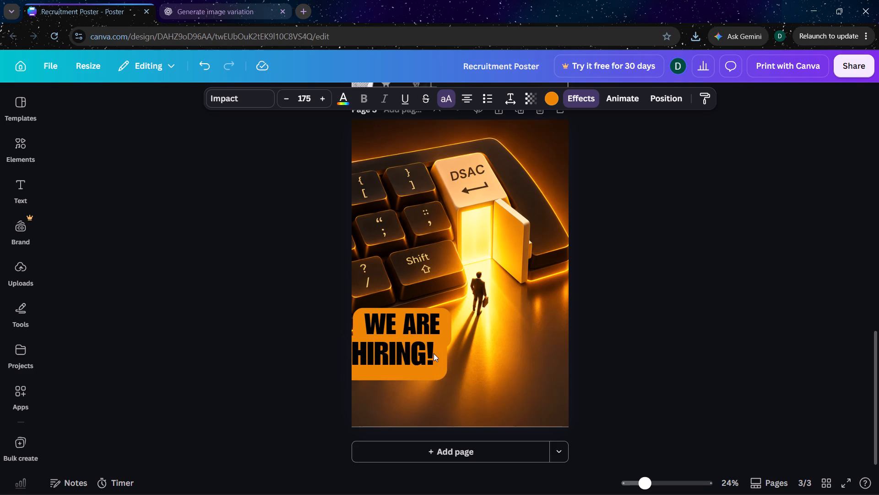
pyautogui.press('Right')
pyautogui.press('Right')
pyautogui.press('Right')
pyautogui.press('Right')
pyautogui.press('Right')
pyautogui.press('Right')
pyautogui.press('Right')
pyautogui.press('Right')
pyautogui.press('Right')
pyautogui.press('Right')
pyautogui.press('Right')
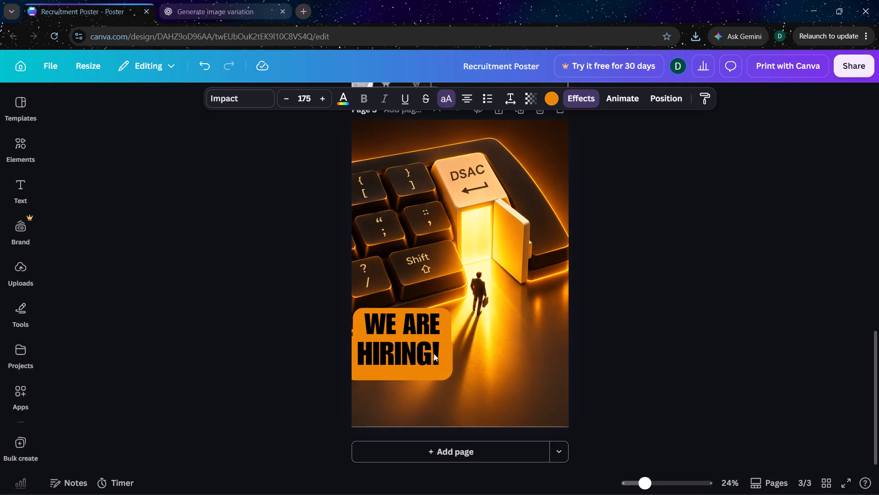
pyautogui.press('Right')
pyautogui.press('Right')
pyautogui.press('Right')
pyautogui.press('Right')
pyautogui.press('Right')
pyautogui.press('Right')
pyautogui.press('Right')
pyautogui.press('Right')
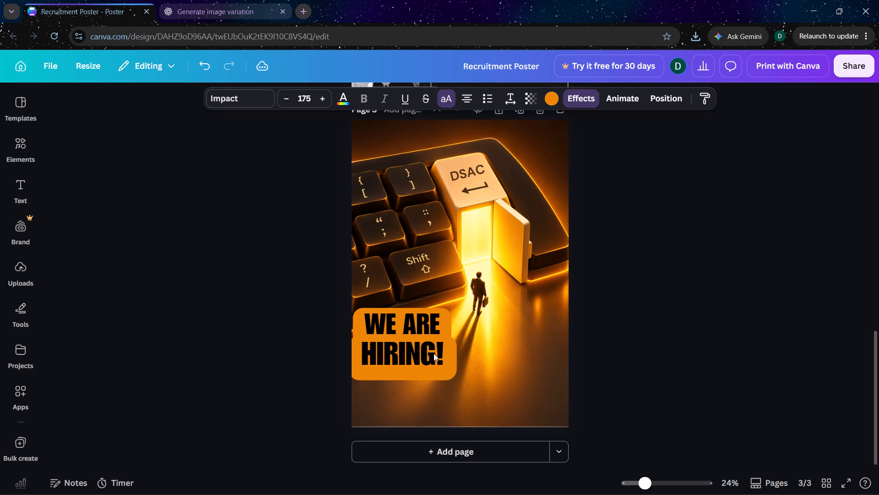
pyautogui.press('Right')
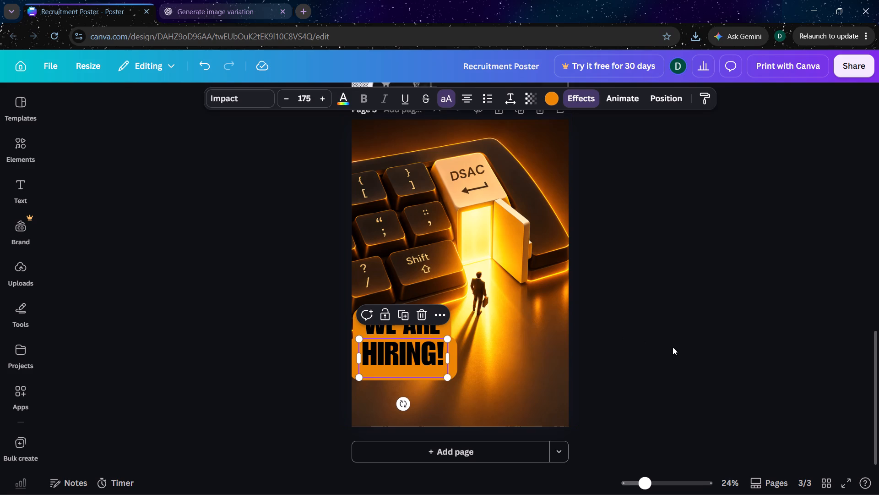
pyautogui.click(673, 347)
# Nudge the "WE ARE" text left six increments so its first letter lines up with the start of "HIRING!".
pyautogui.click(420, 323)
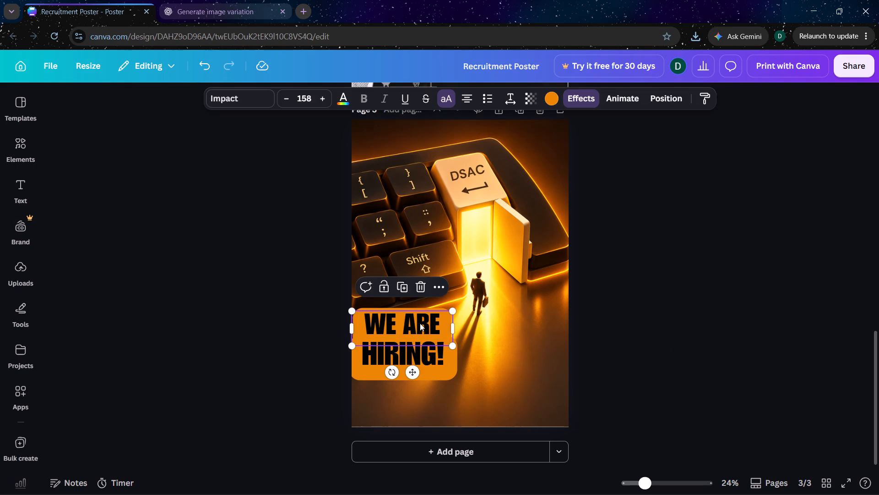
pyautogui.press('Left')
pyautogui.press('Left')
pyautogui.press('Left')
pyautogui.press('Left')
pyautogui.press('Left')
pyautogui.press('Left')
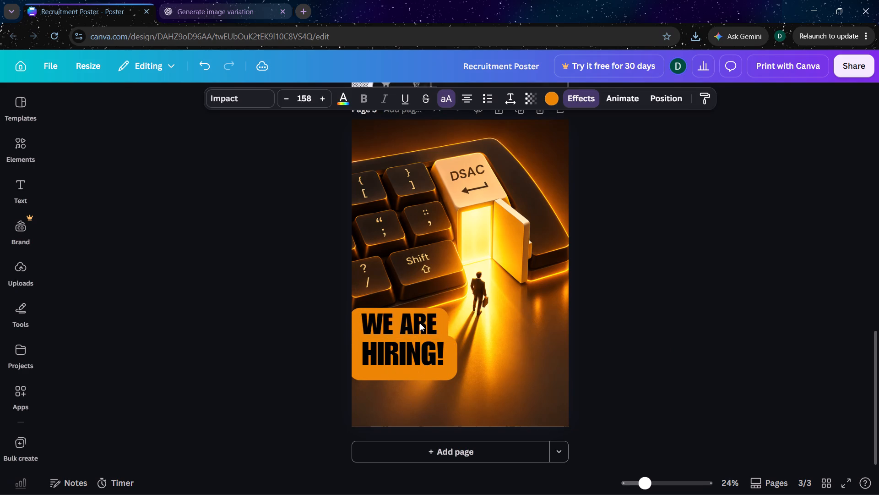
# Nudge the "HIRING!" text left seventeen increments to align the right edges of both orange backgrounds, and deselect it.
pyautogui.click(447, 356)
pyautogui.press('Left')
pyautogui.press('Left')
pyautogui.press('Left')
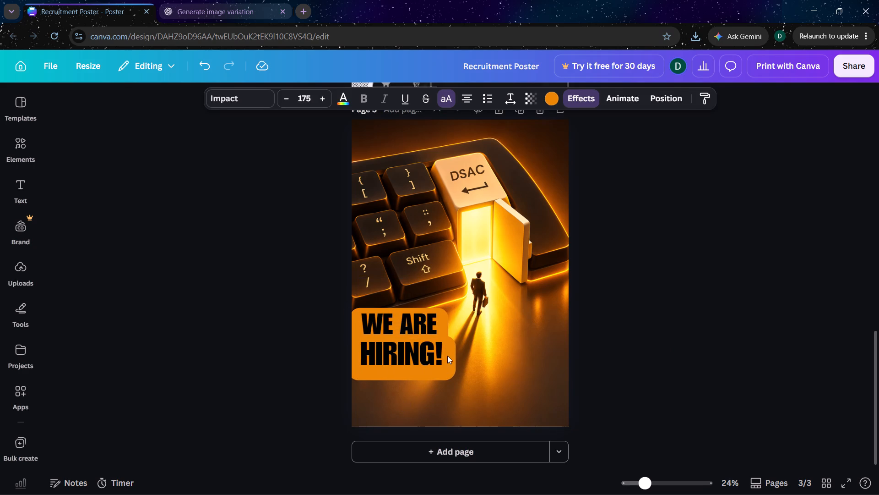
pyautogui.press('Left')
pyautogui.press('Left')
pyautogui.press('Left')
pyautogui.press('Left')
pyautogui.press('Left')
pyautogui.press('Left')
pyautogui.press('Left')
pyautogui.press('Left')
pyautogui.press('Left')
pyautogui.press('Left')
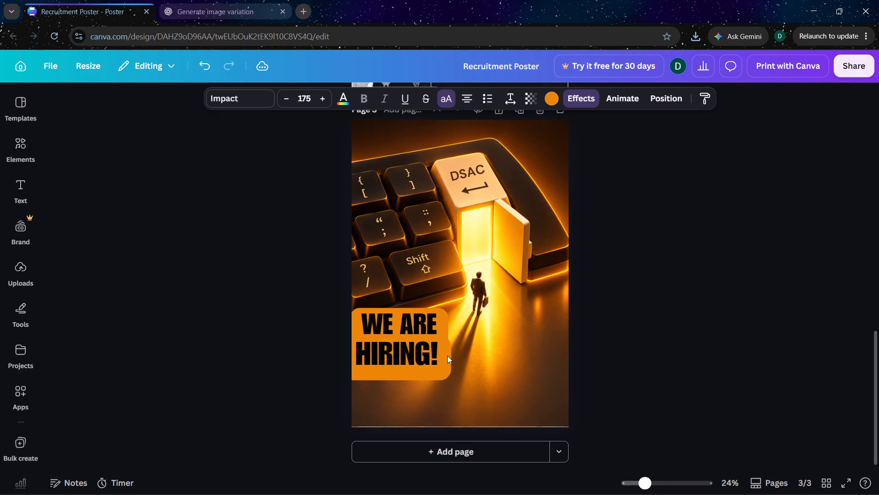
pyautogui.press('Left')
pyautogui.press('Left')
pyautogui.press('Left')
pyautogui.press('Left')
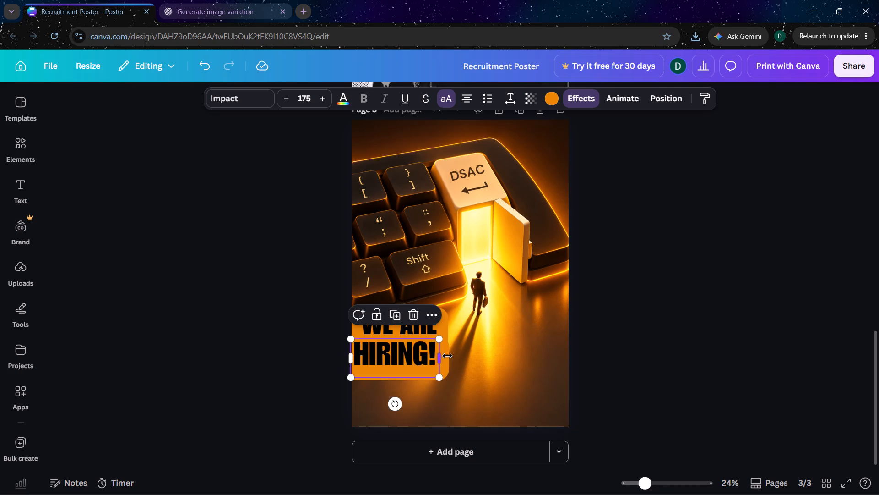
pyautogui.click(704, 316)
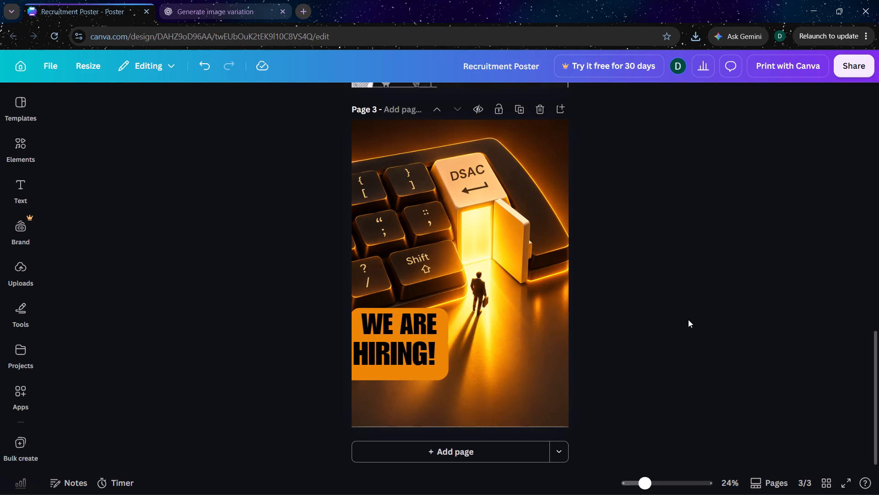
# Delete the "WE ARE" and "HIRING!" texts together from page 3.
pyautogui.scroll(1, 688, 319)
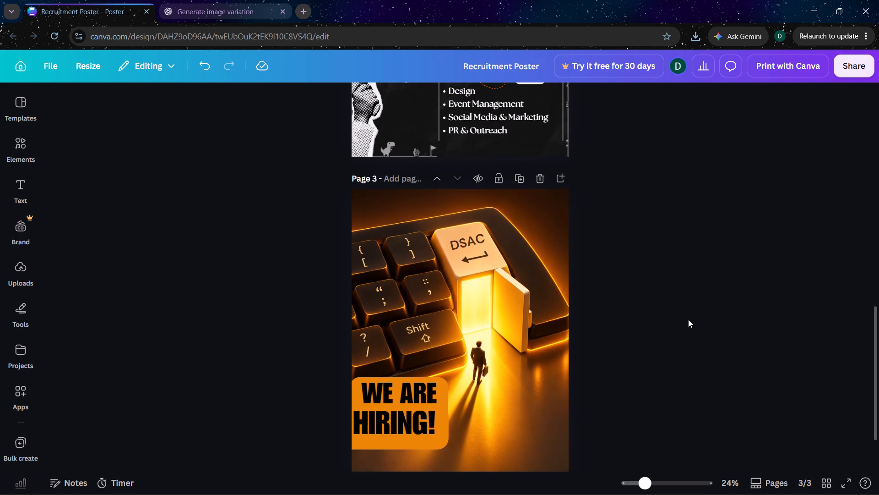
pyautogui.scroll(2, 688, 319)
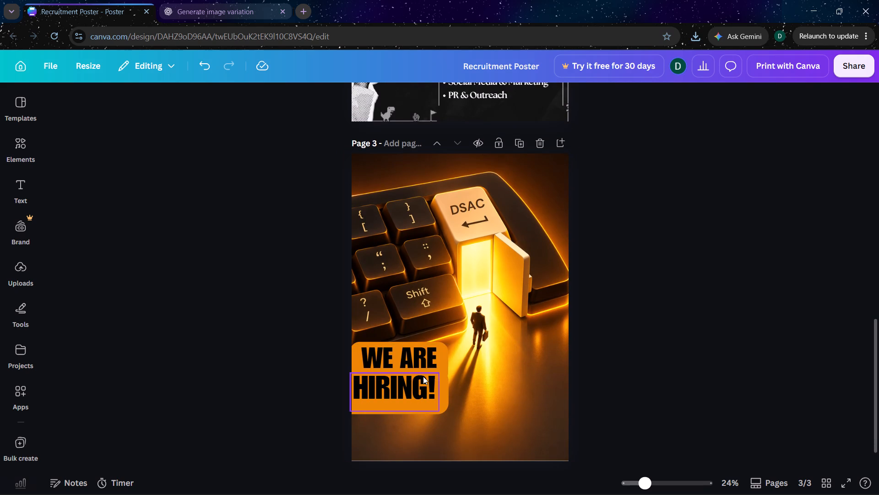
pyautogui.moveTo(253, 415); pyautogui.dragTo(372, 362)
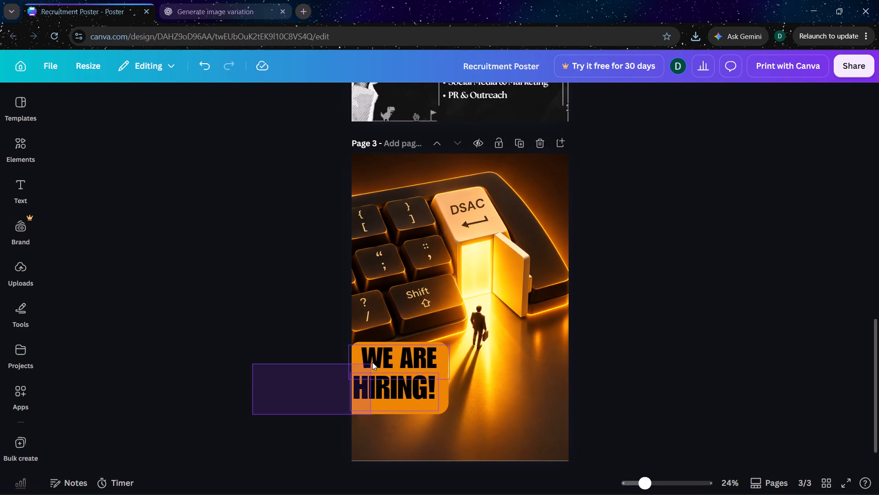
pyautogui.moveTo(372, 362); pyautogui.dragTo(373, 360)
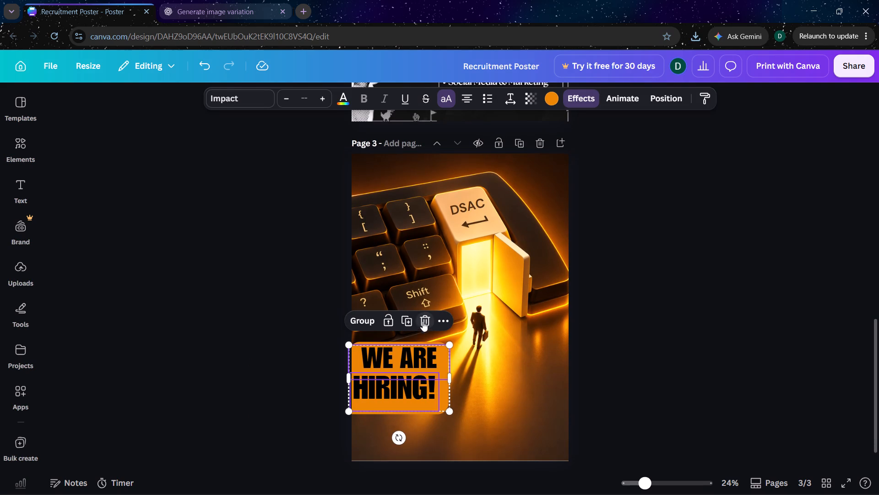
pyautogui.click(422, 323)
# Compare the bare keyboard image on page 3 with the page 2 poster's layout and text.
pyautogui.scroll(3, 620, 274)
pyautogui.scroll(-3, 620, 274)
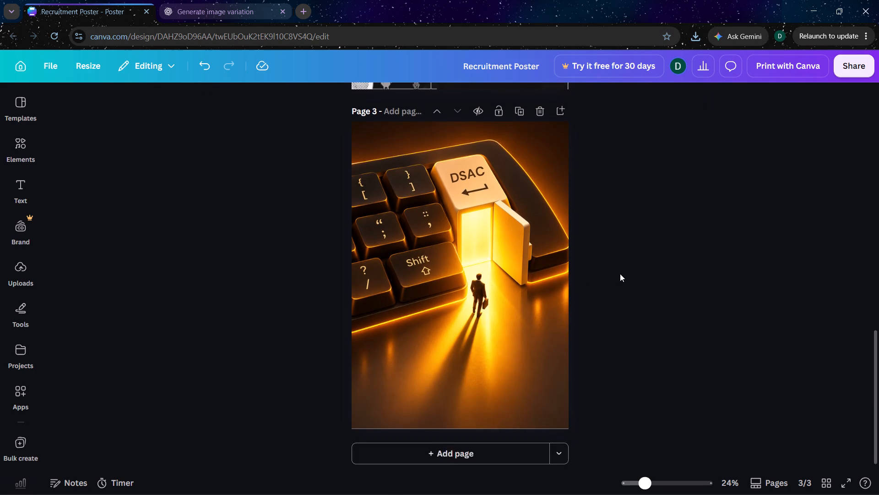
pyautogui.scroll(5, 620, 274)
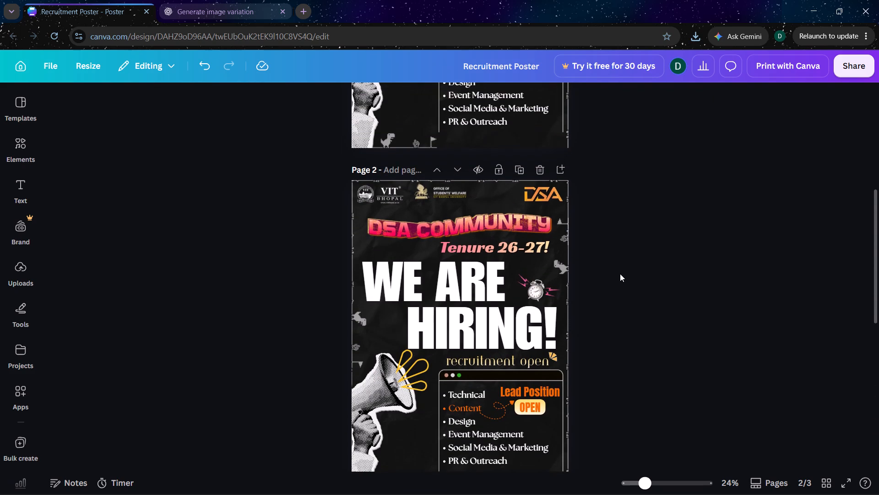
pyautogui.scroll(-4, 620, 274)
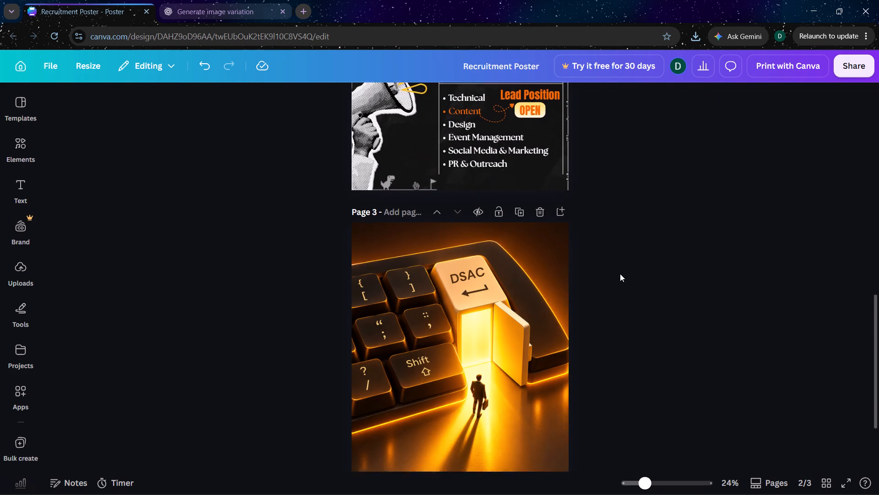
pyautogui.scroll(-4, 620, 274)
pyautogui.scroll(4, 620, 274)
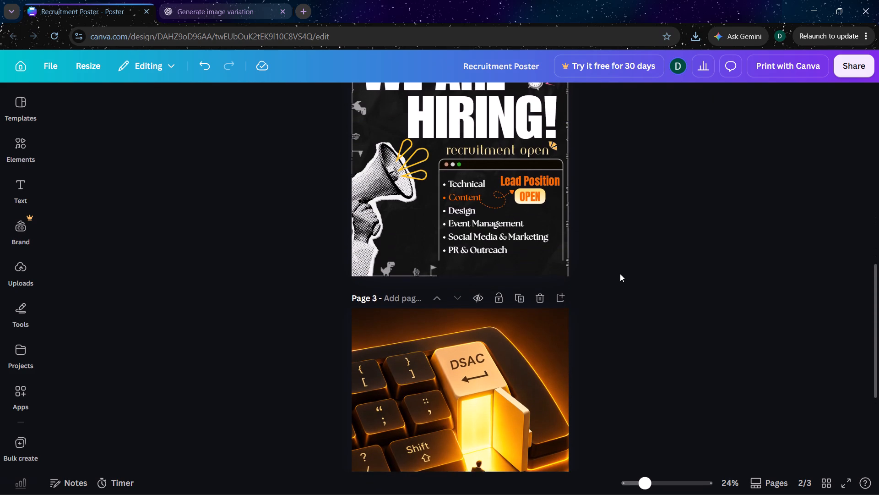
pyautogui.scroll(-3, 620, 274)
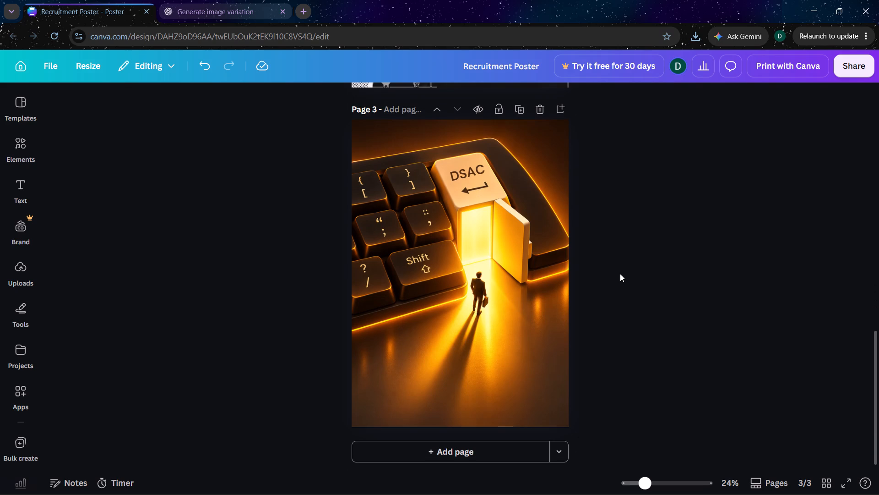
pyautogui.scroll(2, 620, 274)
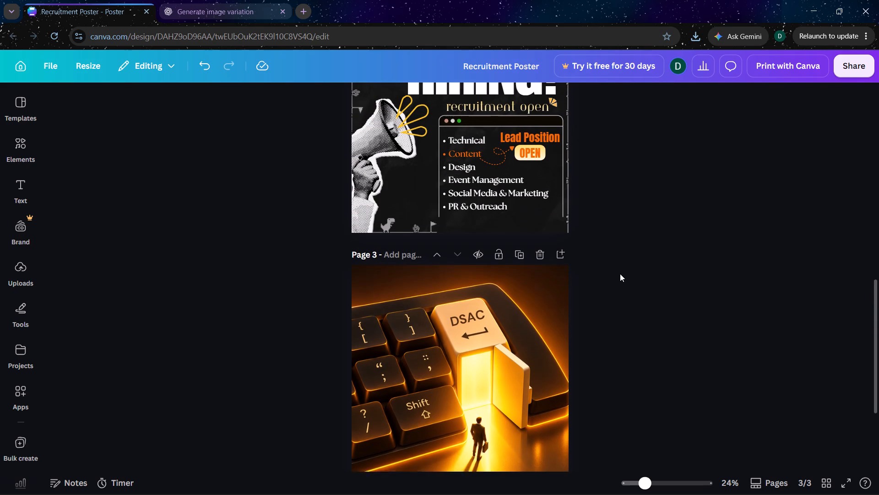
pyautogui.scroll(1, 620, 274)
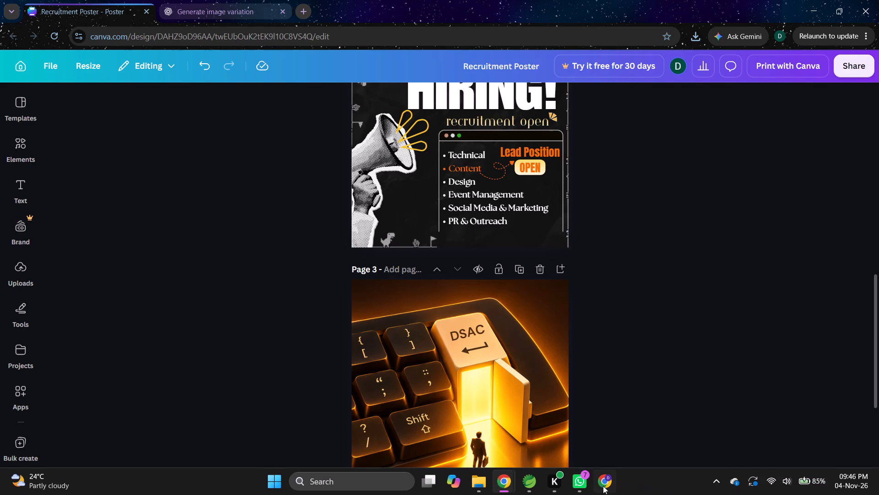